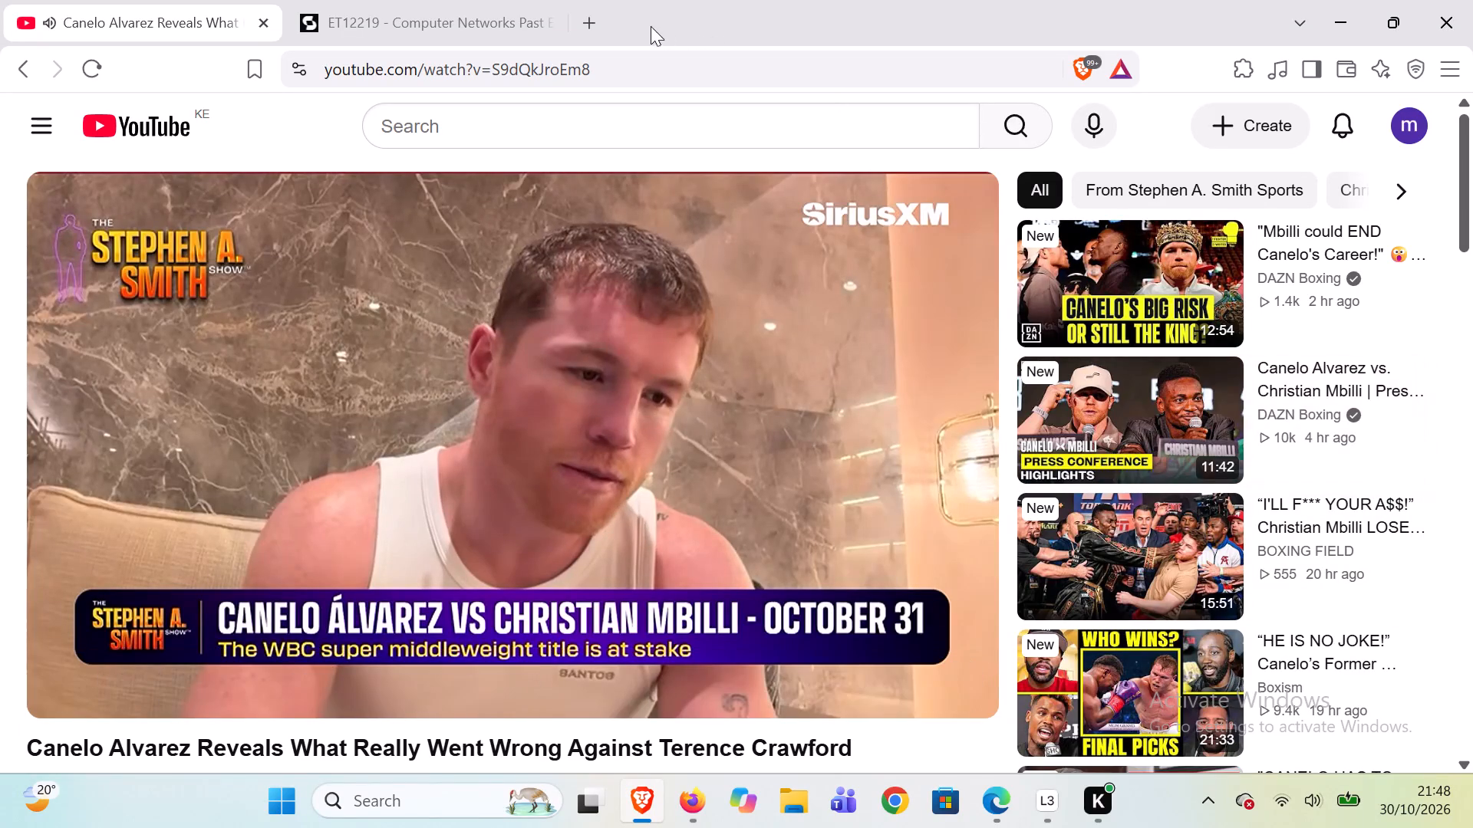
Open X in a new browser tab and go to its Explore page.
left_click(596, 18)
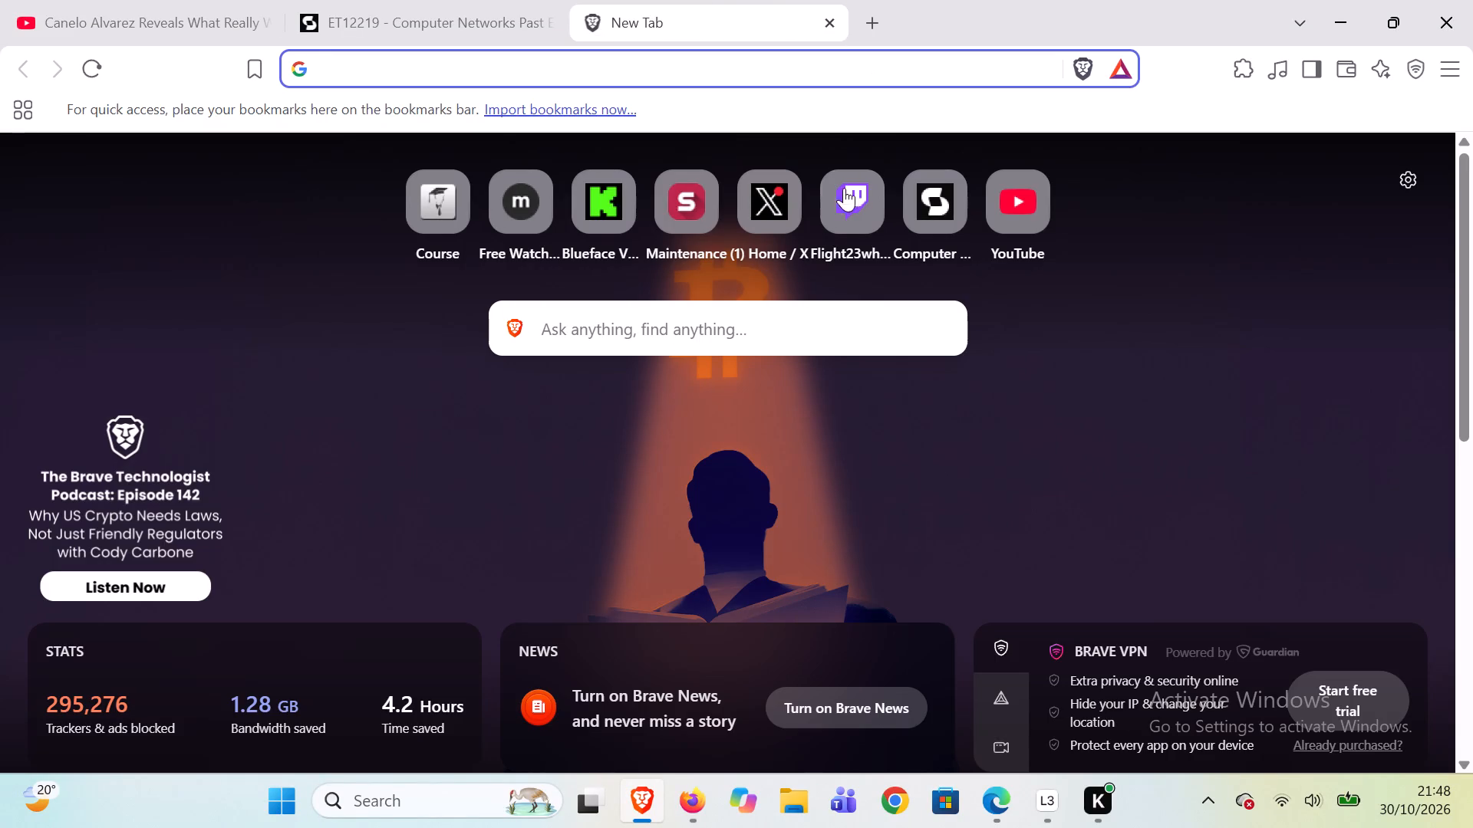
left_click(790, 193)
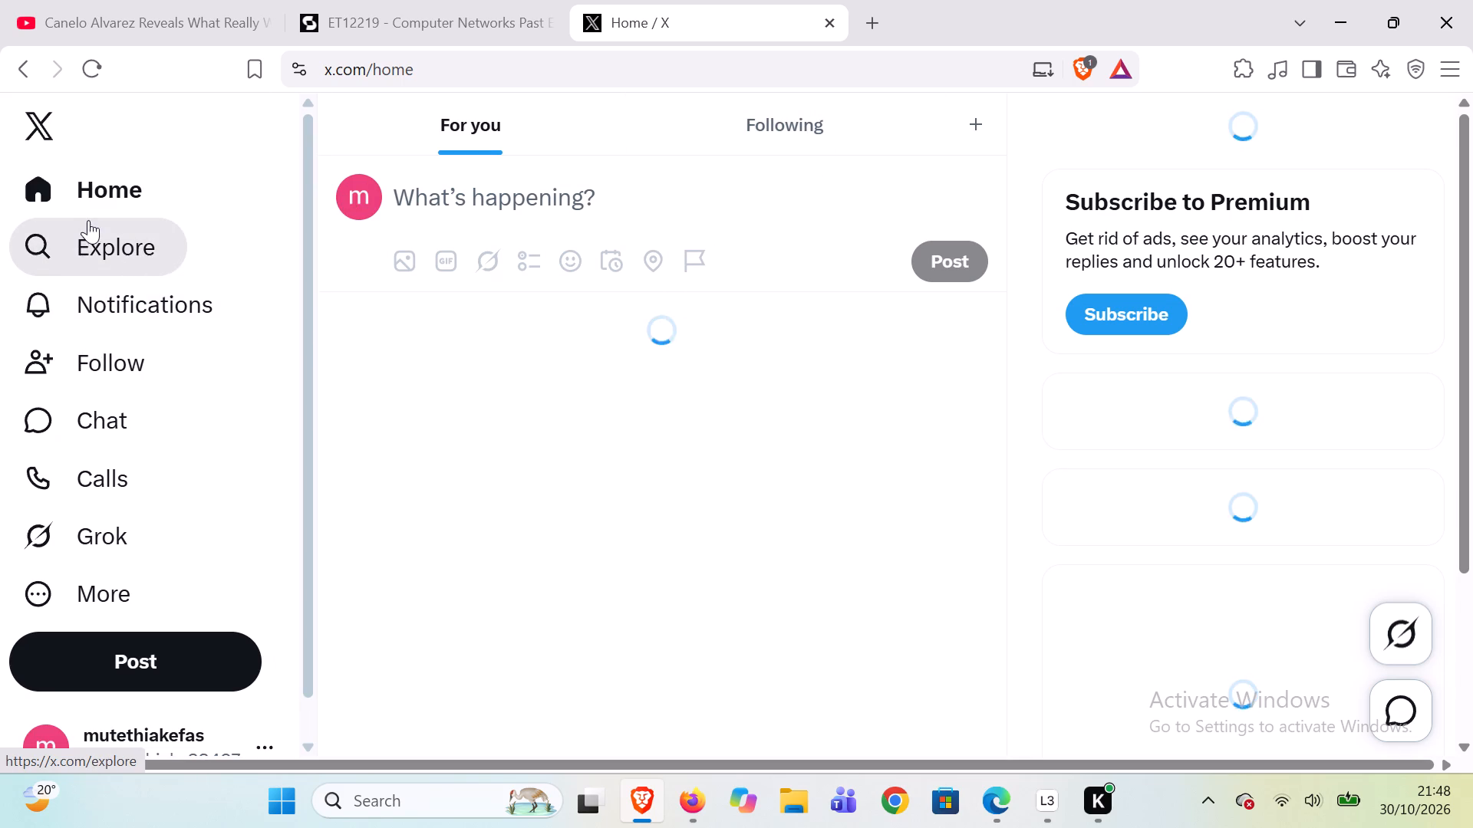
left_click(97, 241)
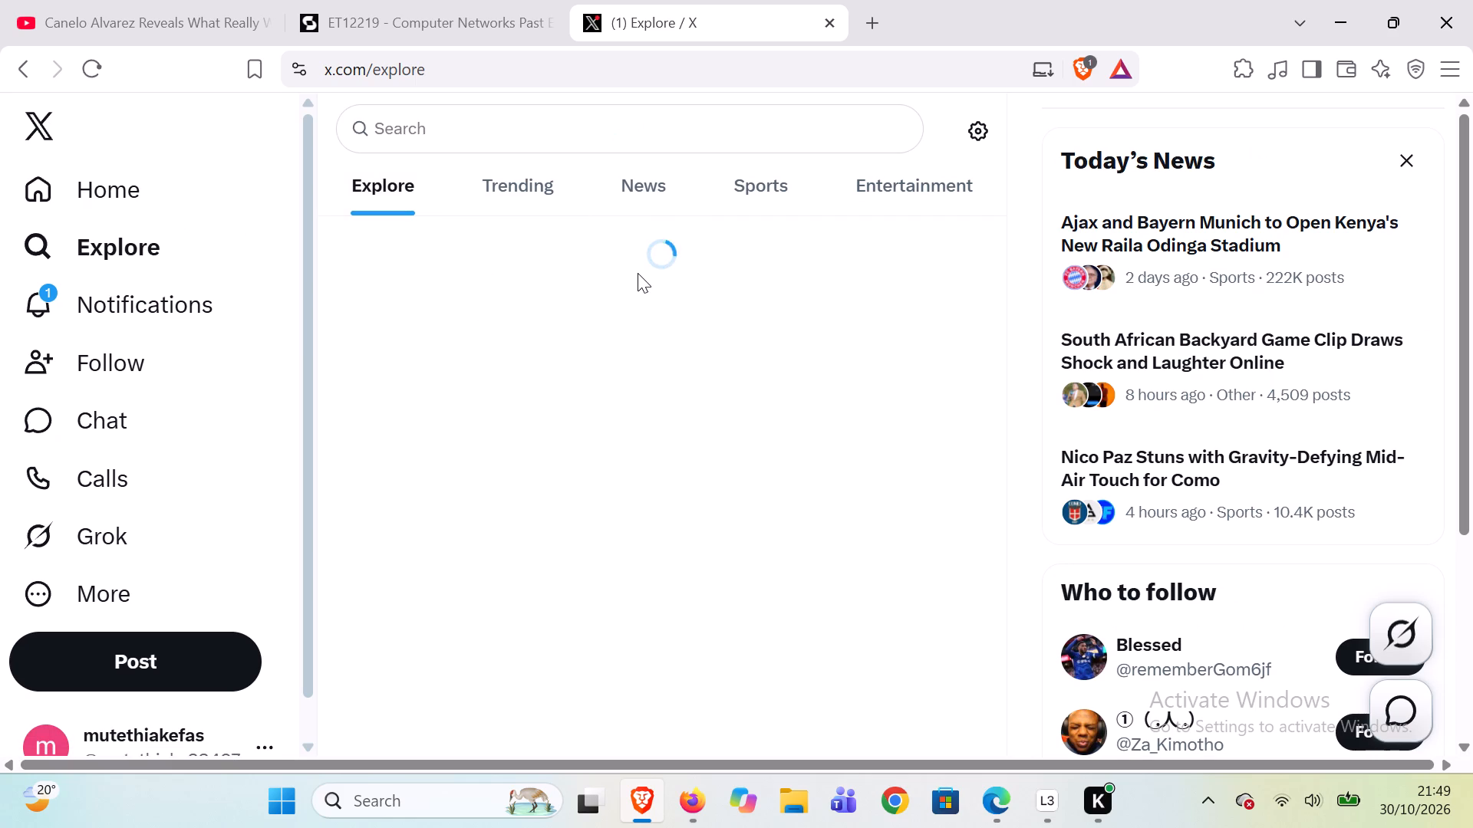
Search X for "duke dennis orders ps5".
left_click(460, 151)
type("duke de")
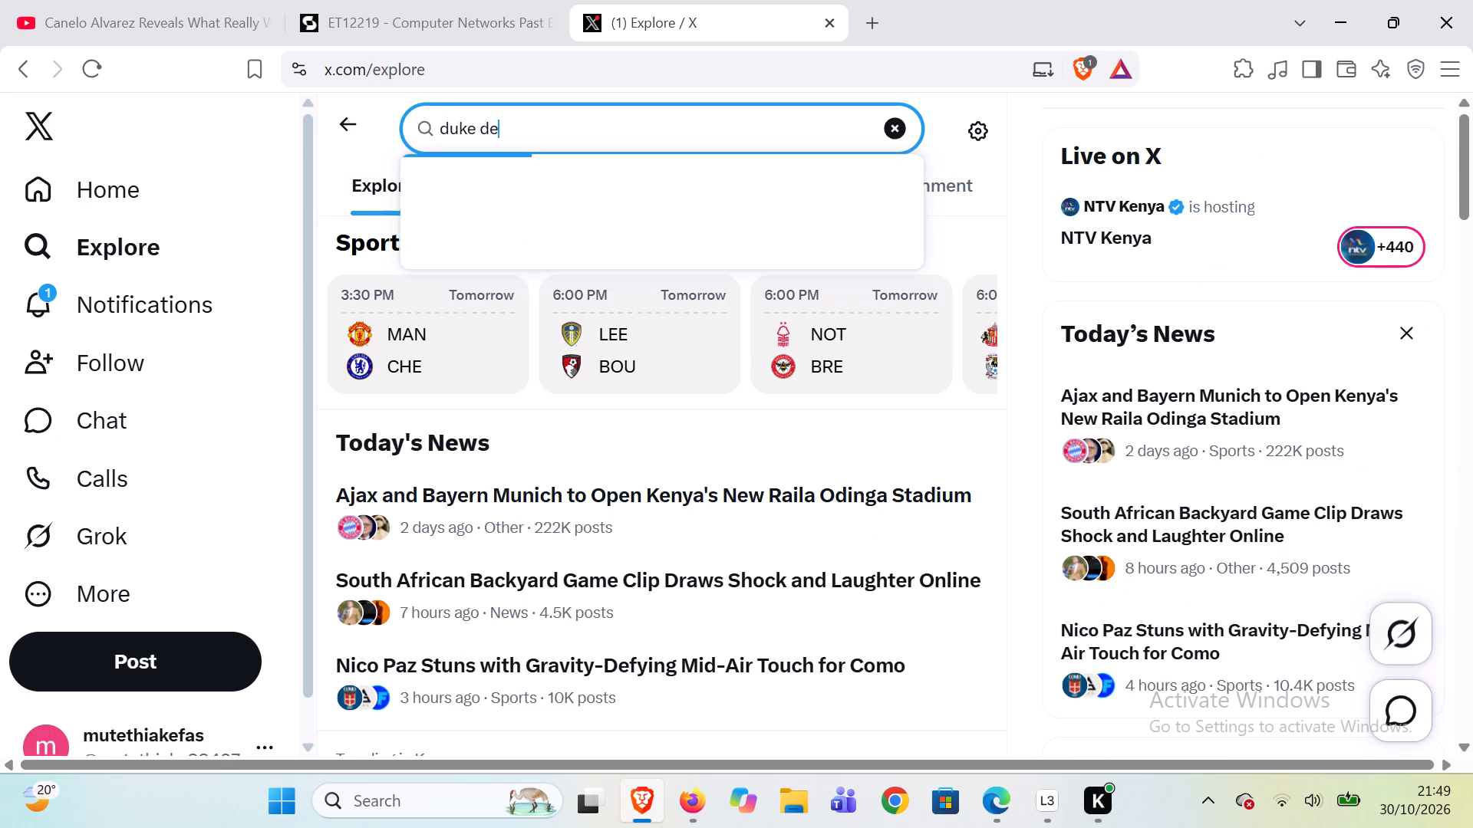
type("nn")
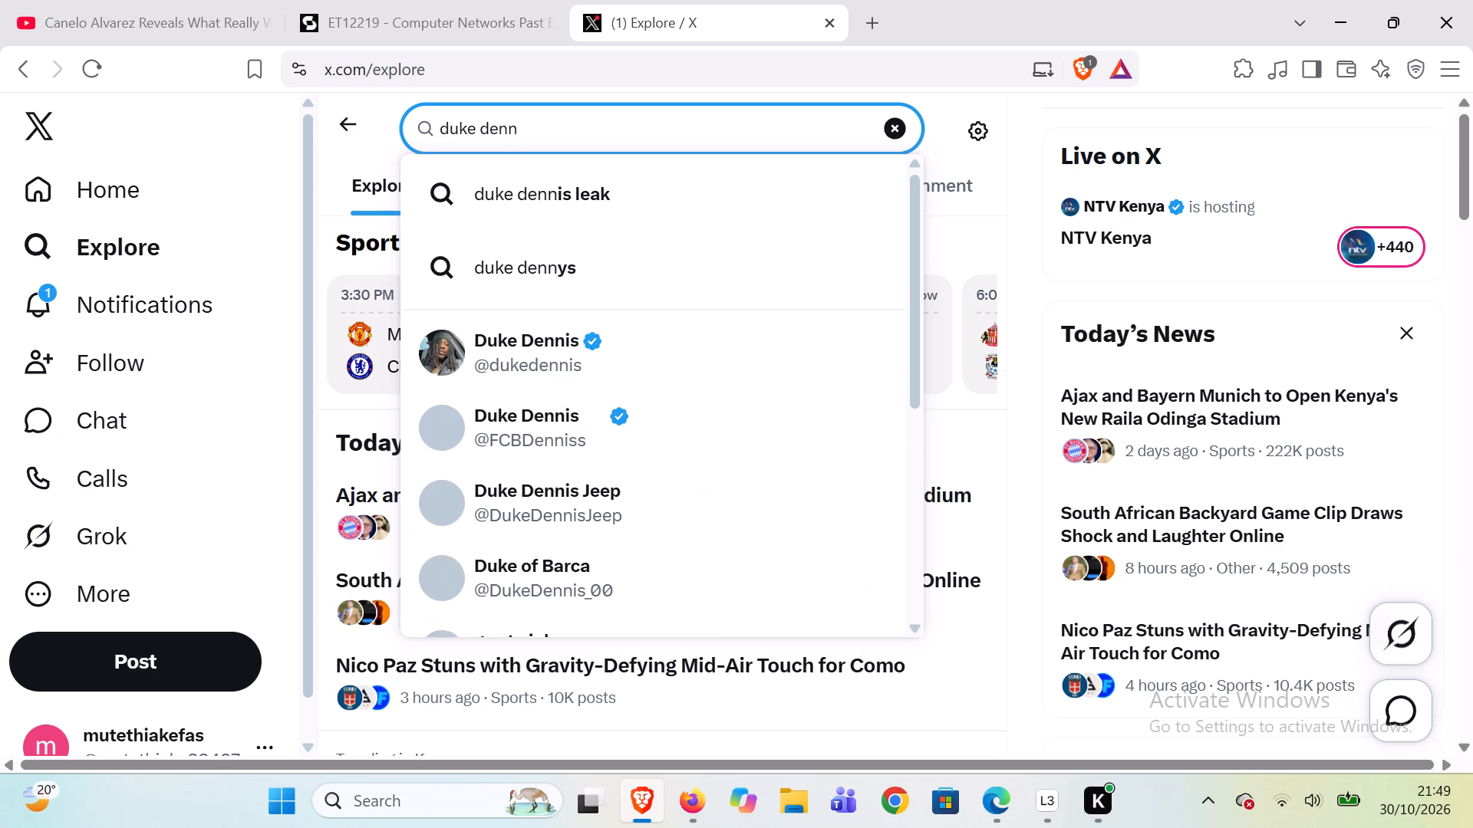
type("is")
key("space")
type("orders ps")
key("5")
key("Return")
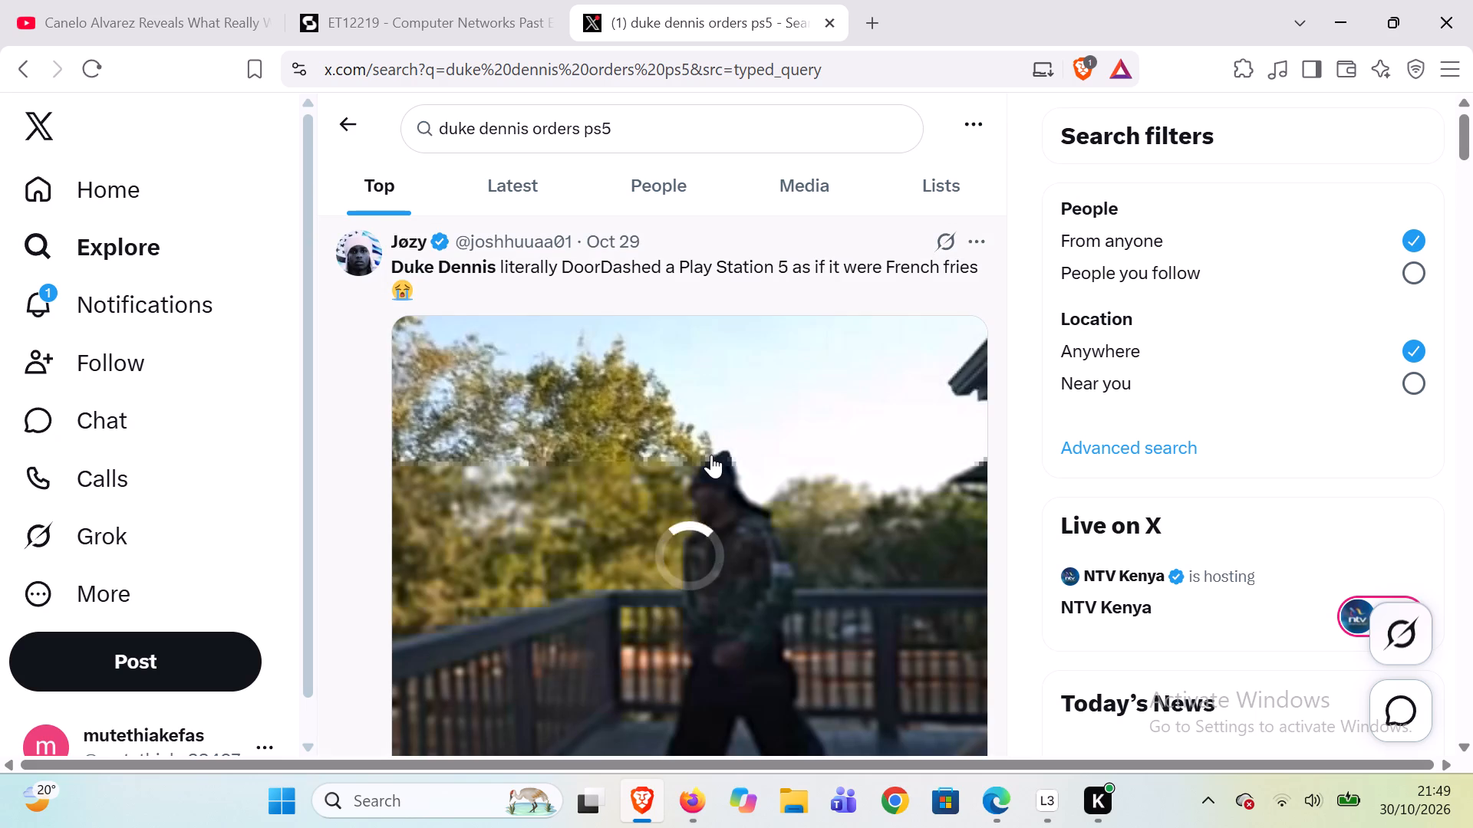
Look through the top search results for a post with the video of Duke Dennis ordering a PS5.
scroll(711, 455, "down", 1)
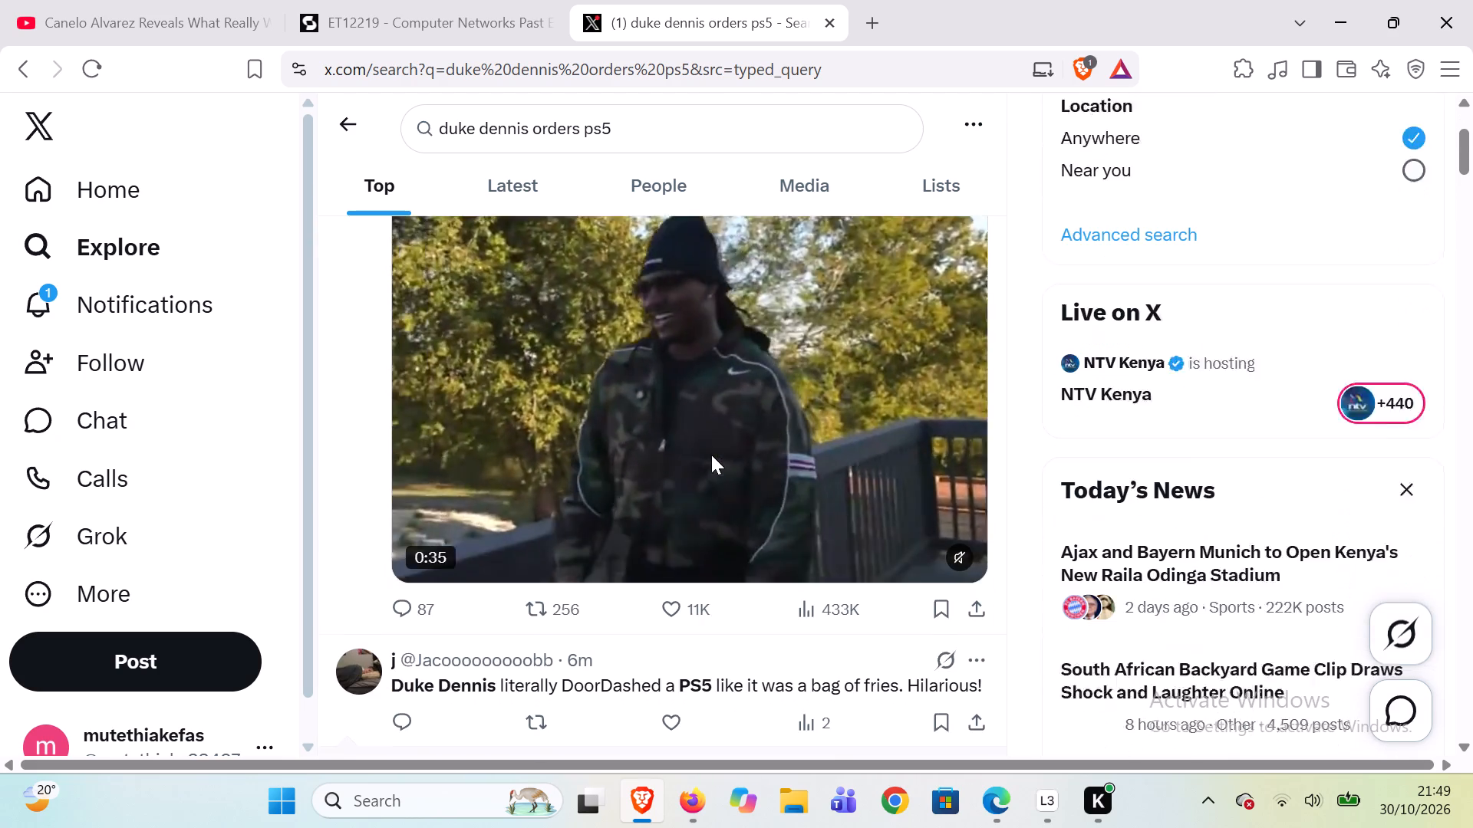
scroll(711, 455, "down", 2)
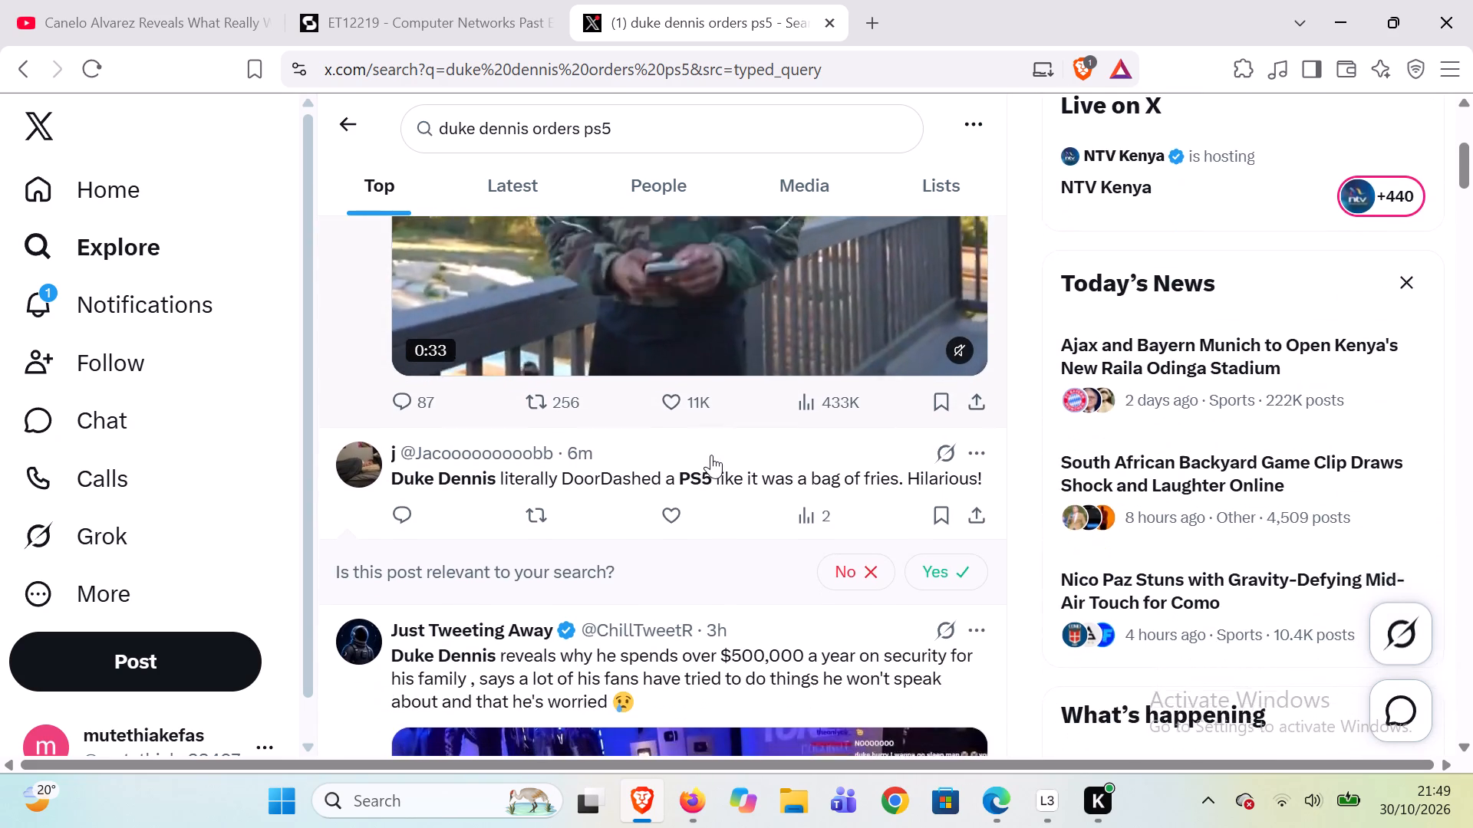
scroll(711, 455, "down", 2)
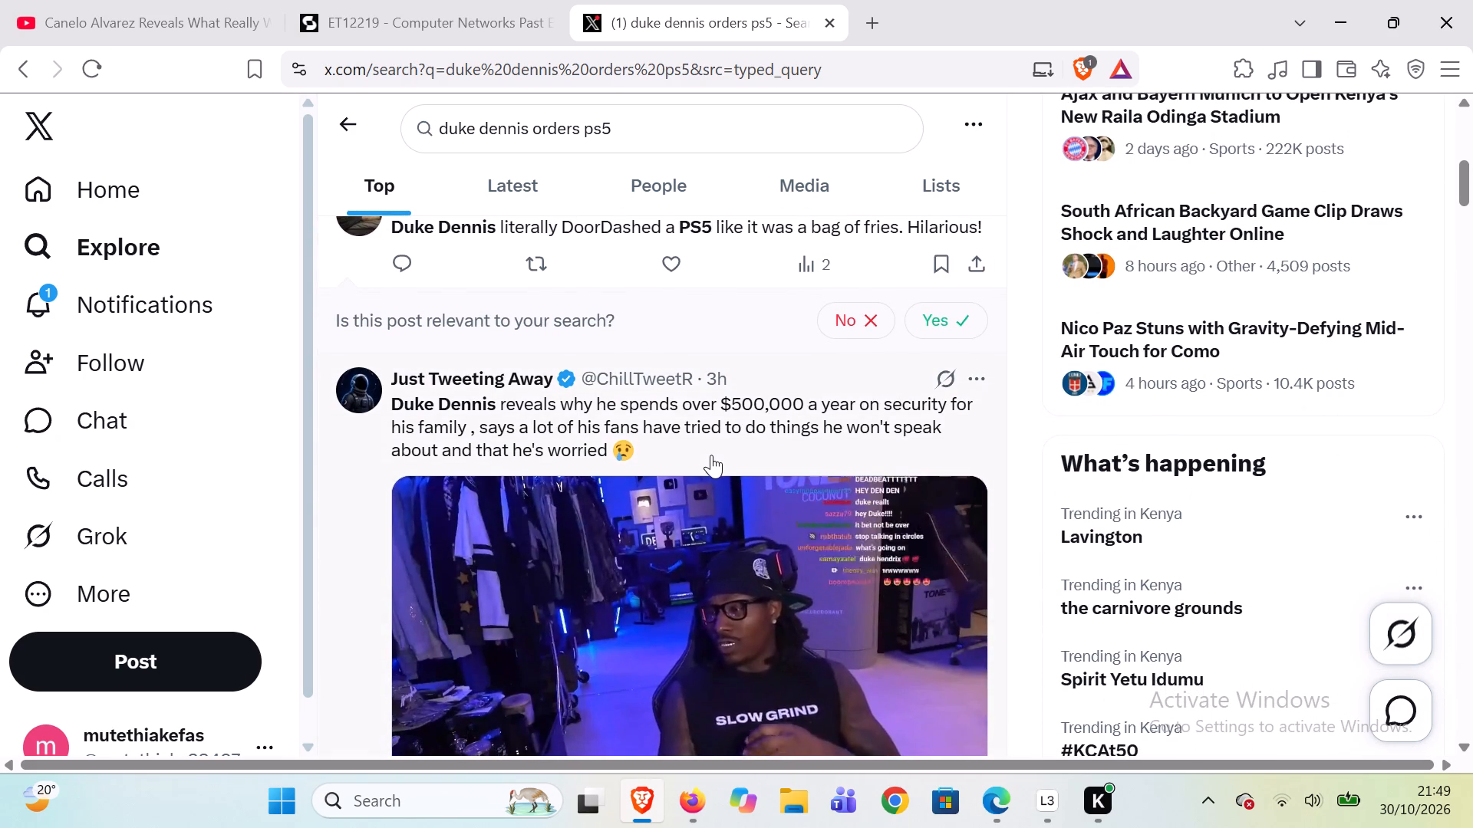
scroll(711, 455, "down", 4)
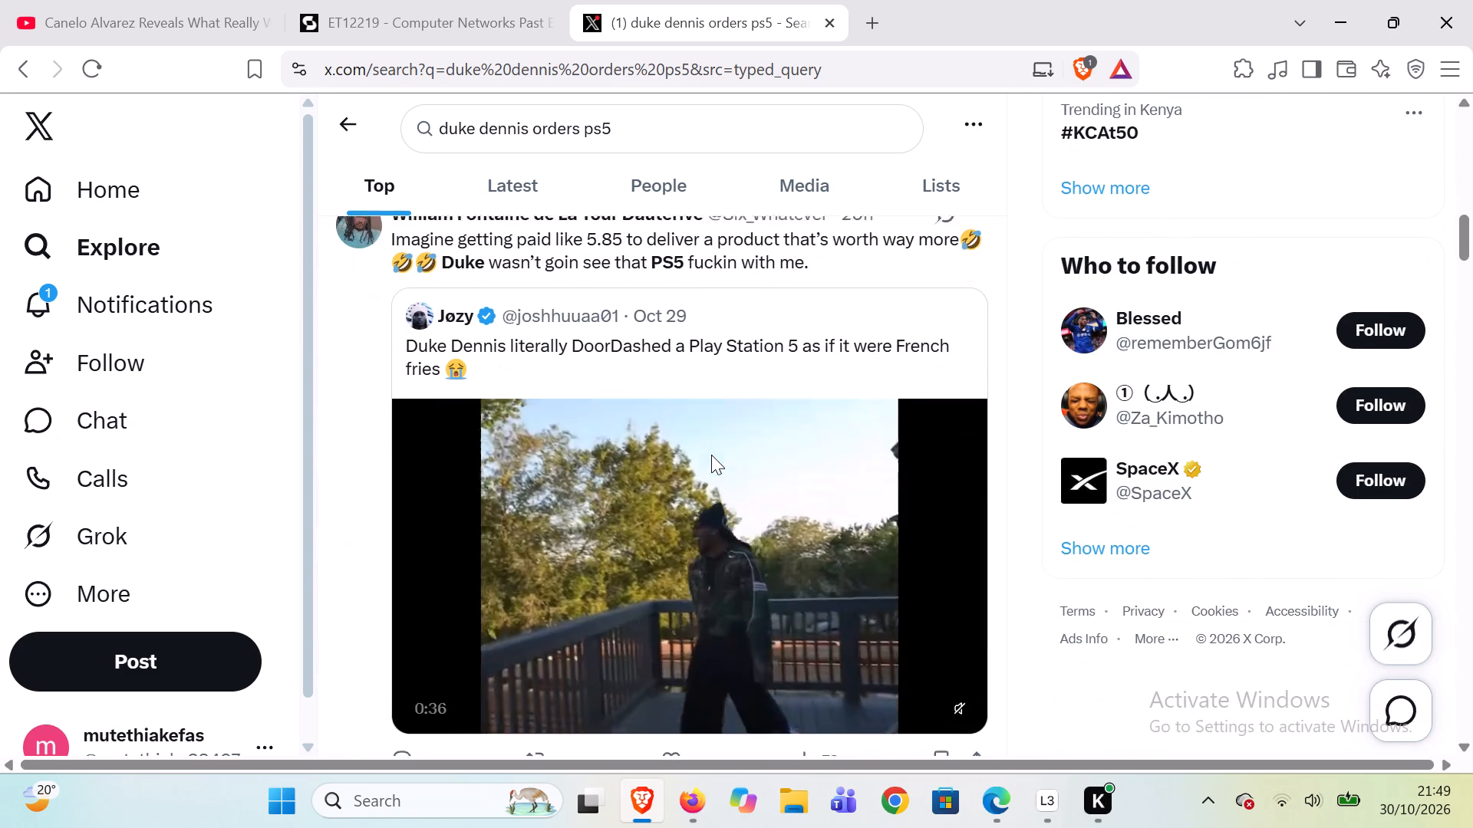
scroll(711, 455, "down", 4)
scroll(711, 455, "up", 1)
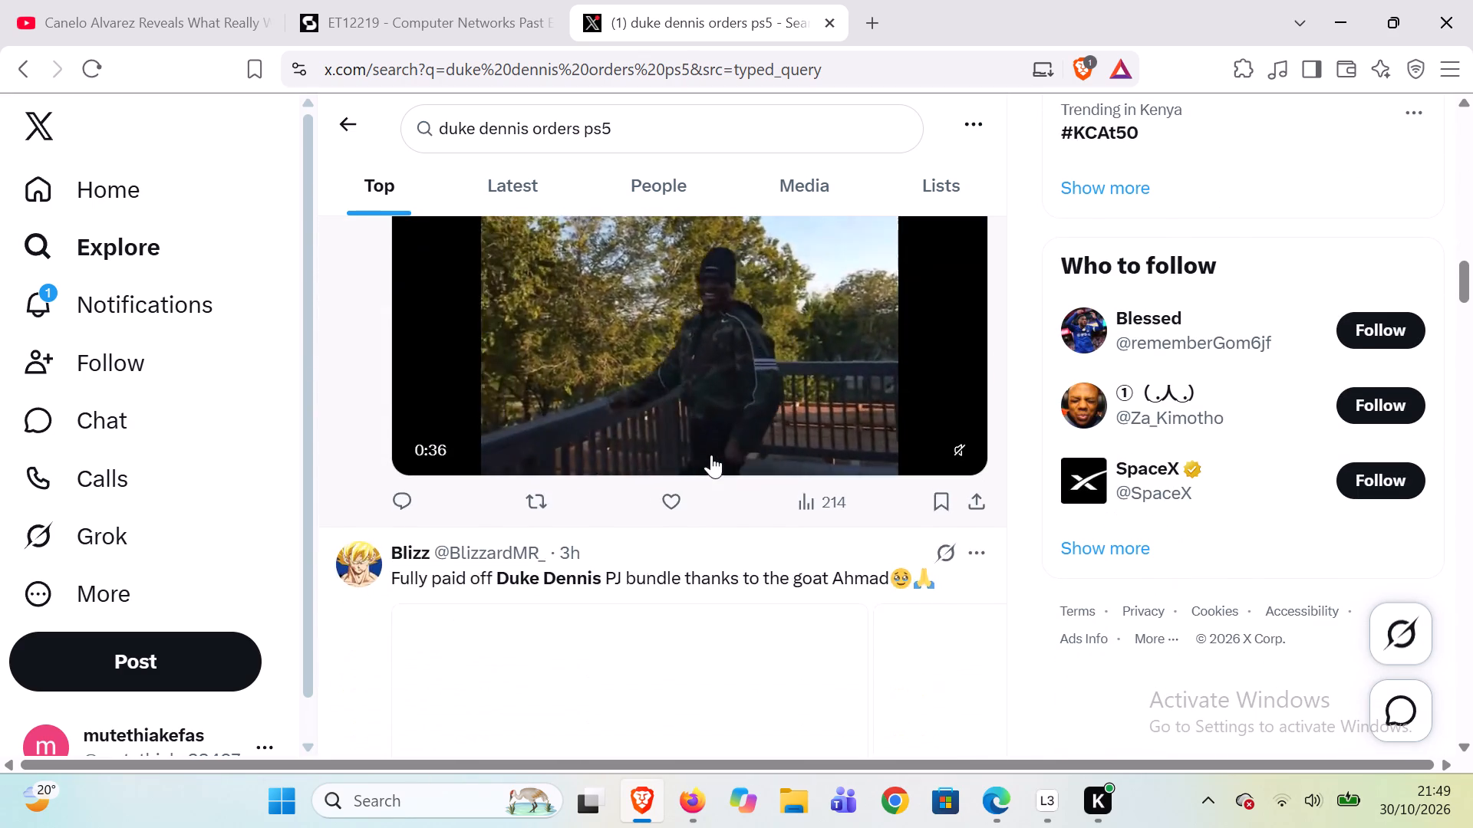
scroll(711, 455, "up", 8)
scroll(711, 455, "down", 1)
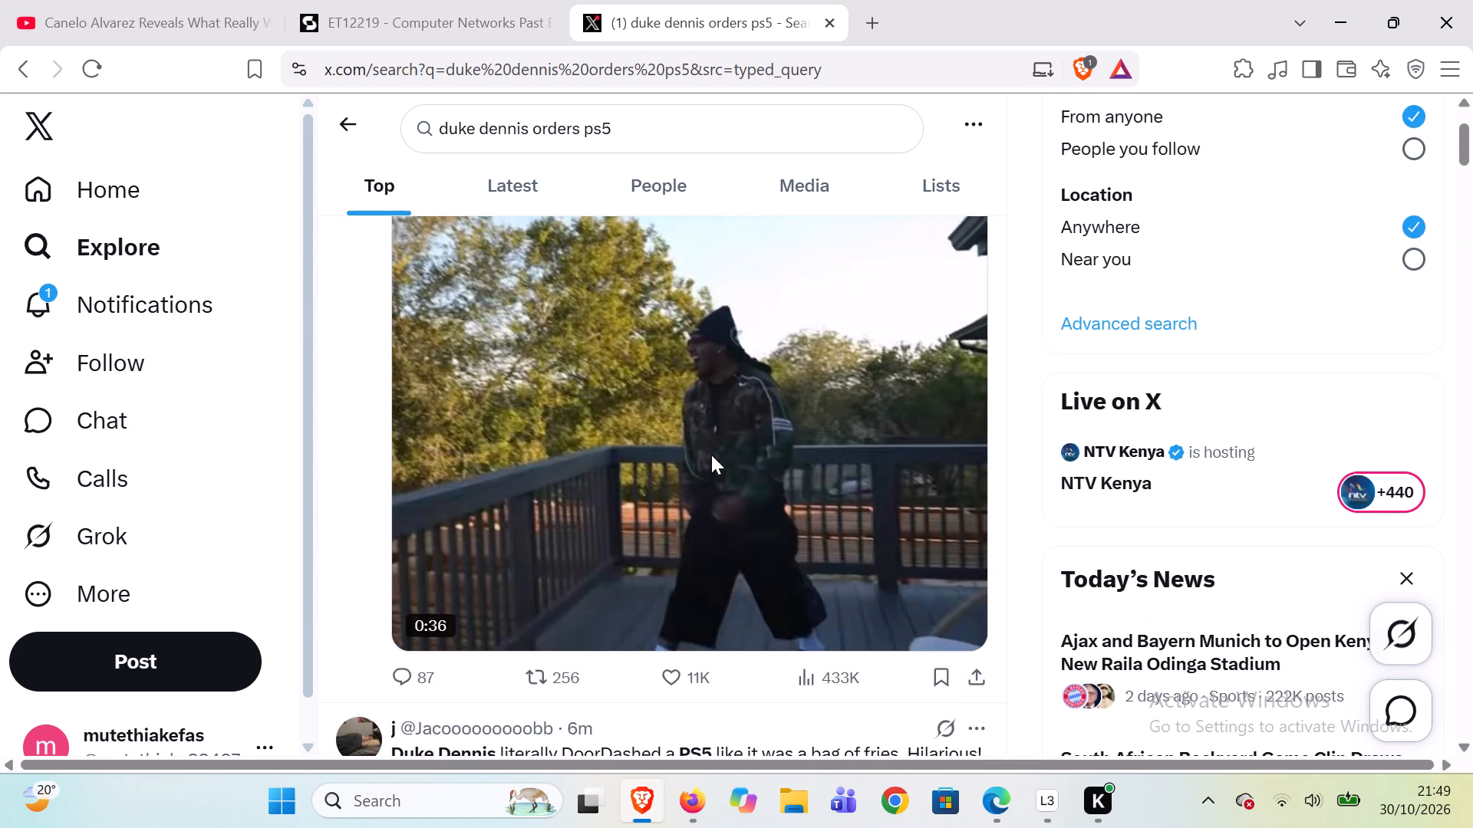
scroll(711, 455, "up", 2)
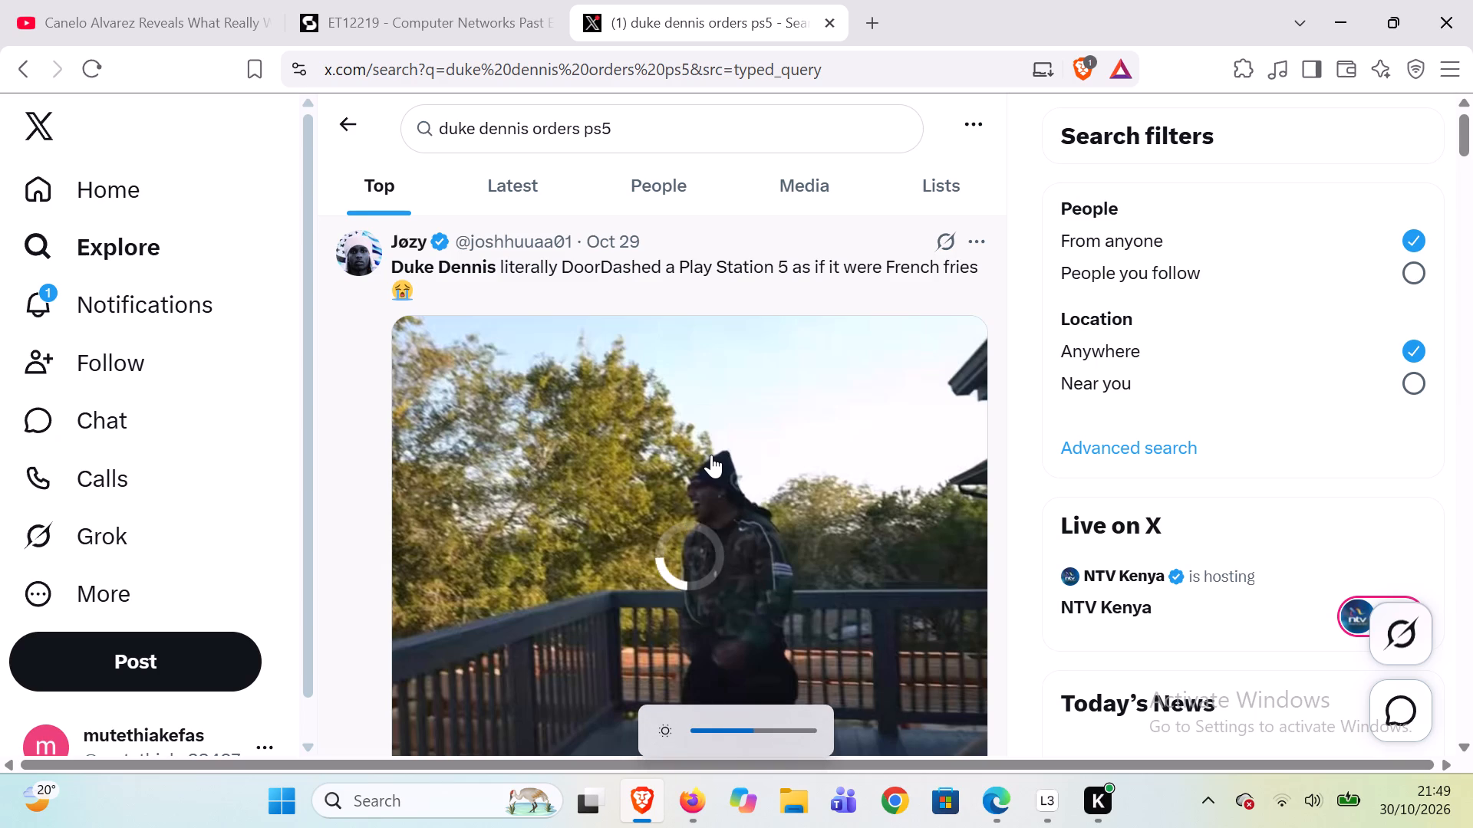
scroll(711, 455, "down", 2)
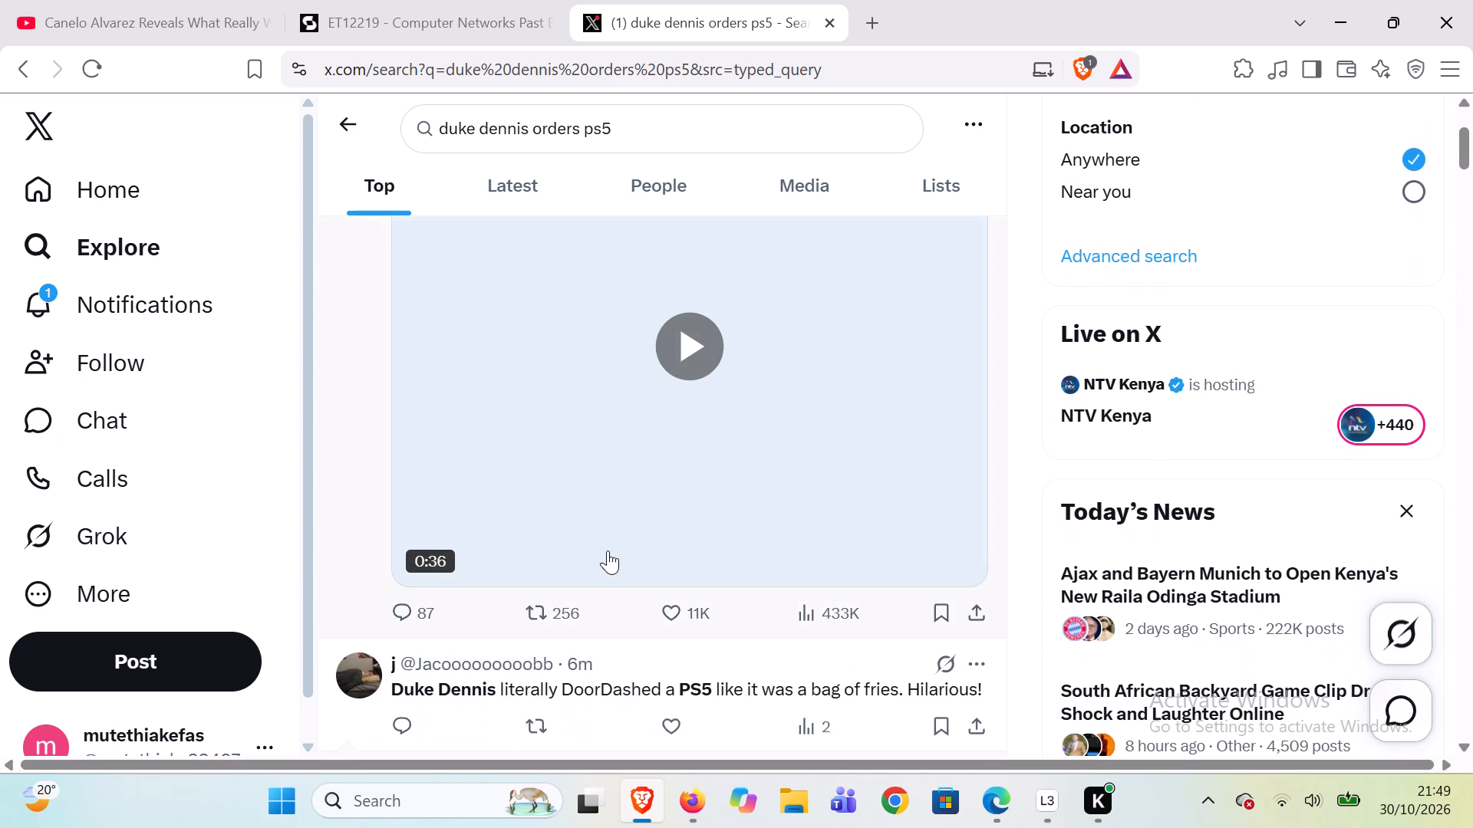
scroll(664, 363, "up", 1)
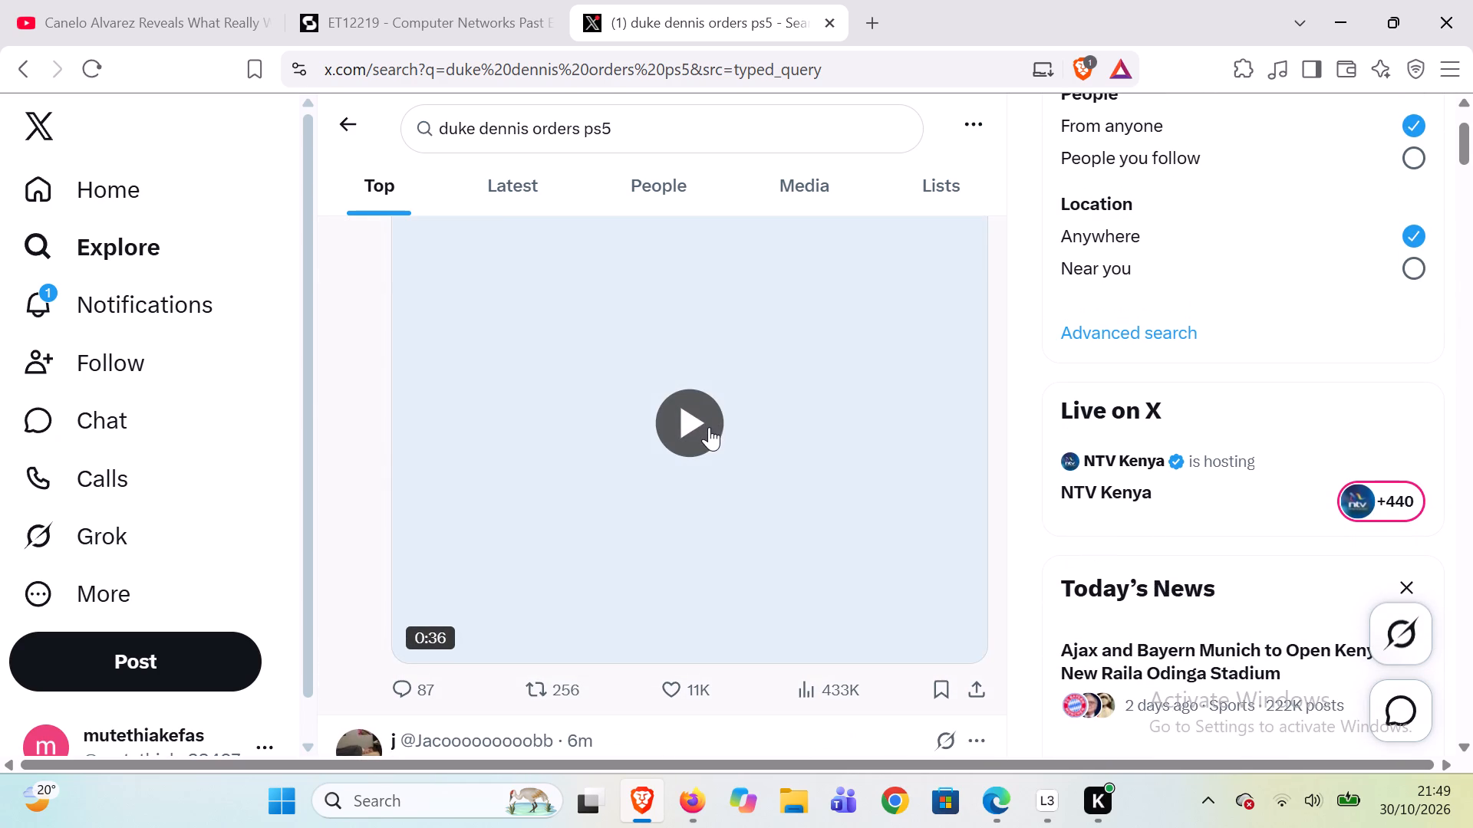
Play the video in the first post about Duke Dennis DoorDashing a PlayStation 5 and watch it through.
left_click(709, 428)
scroll(709, 428, "up", 1)
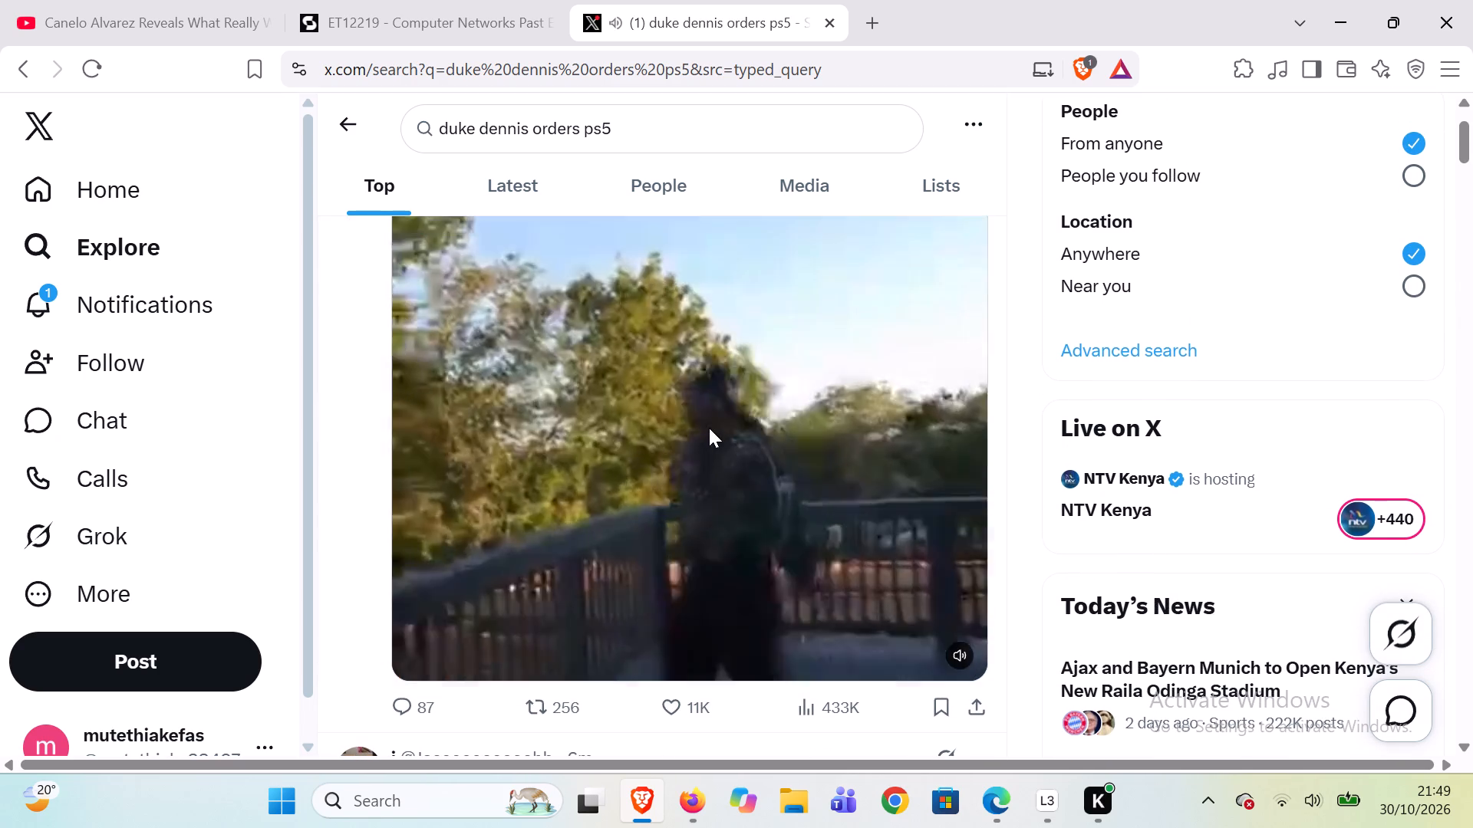
scroll(709, 428, "up", 1)
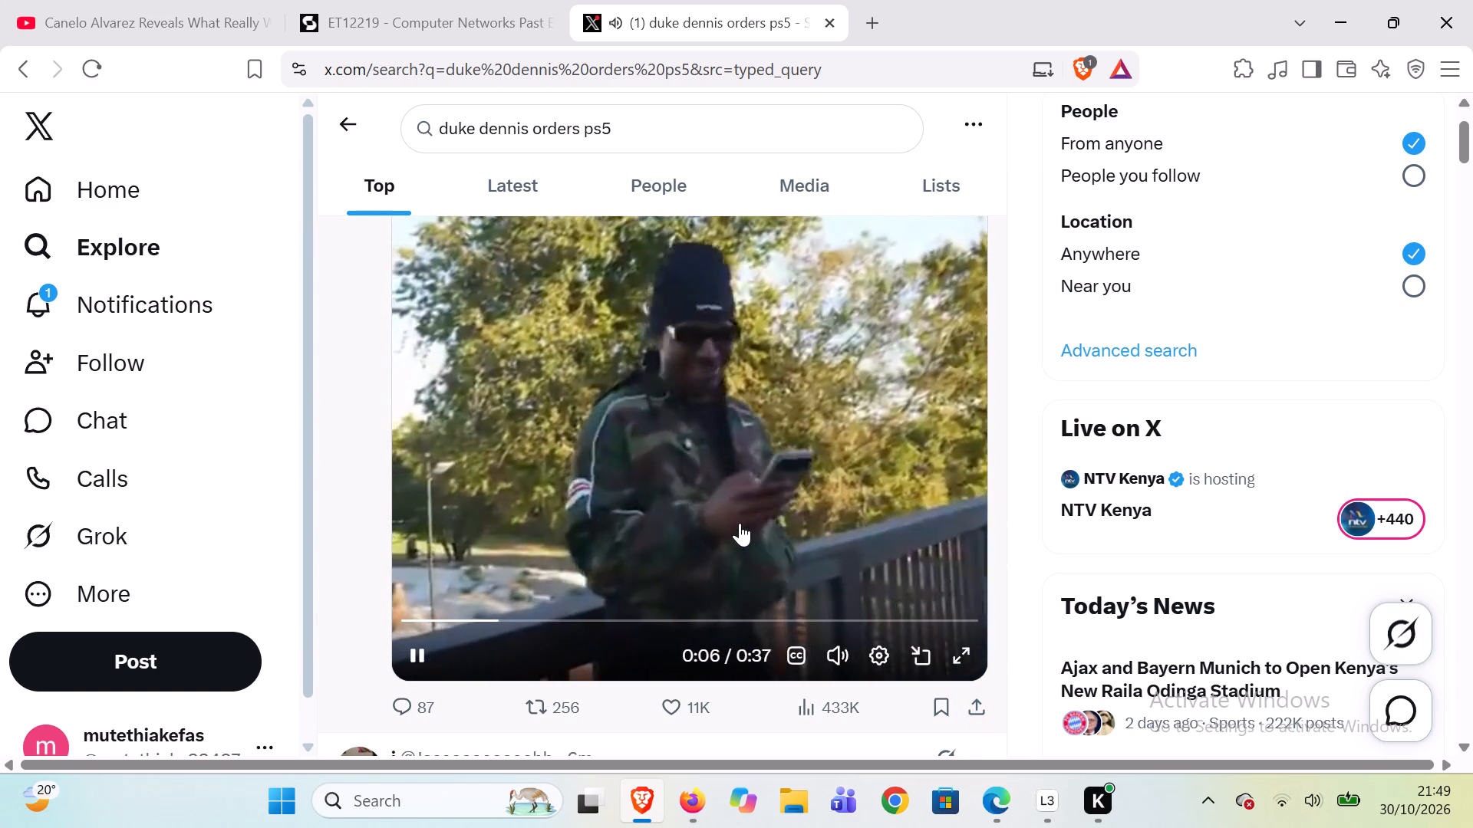
scroll(740, 523, "up", 1)
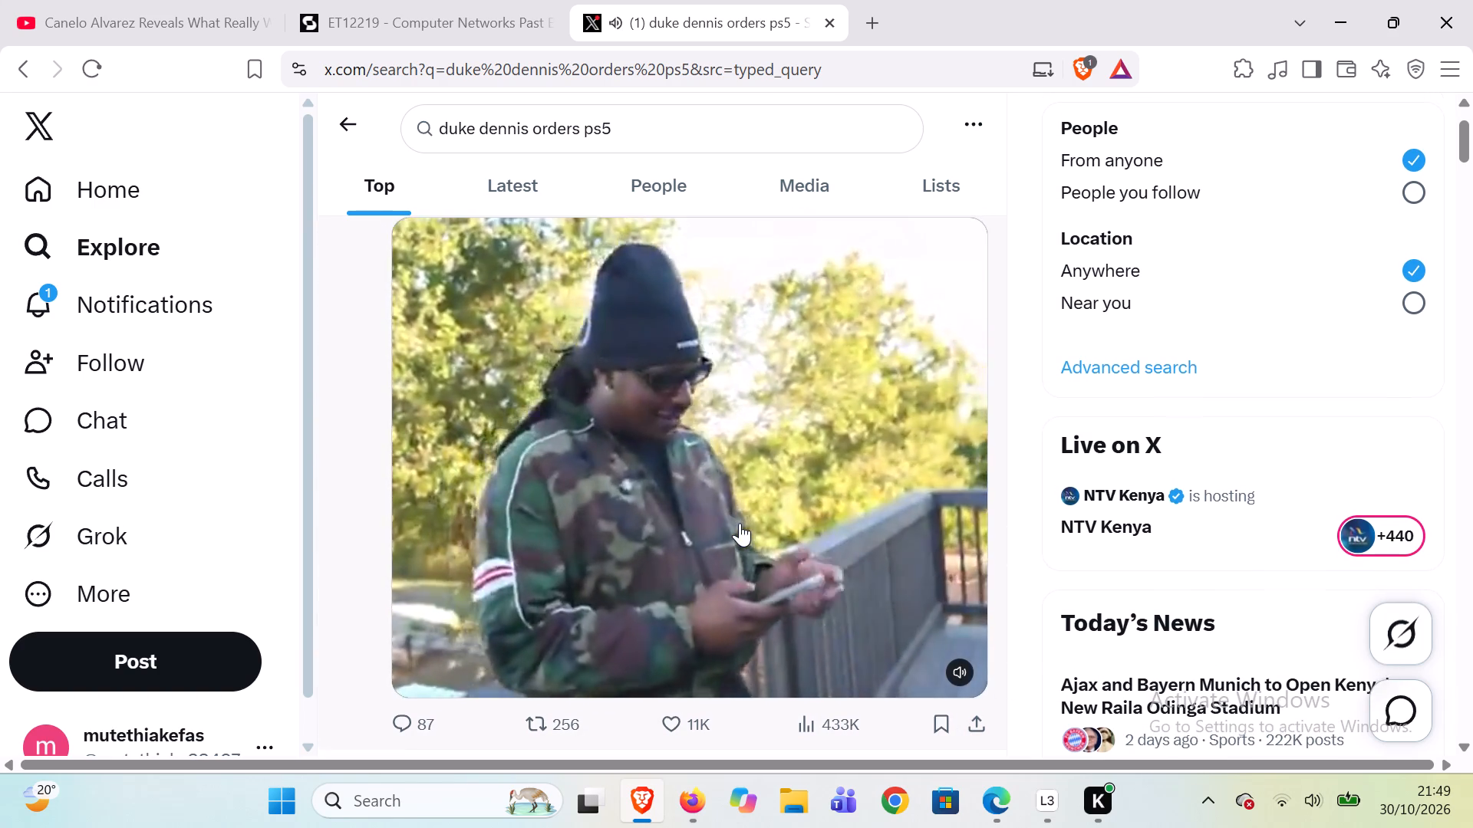
scroll(740, 523, "up", 1)
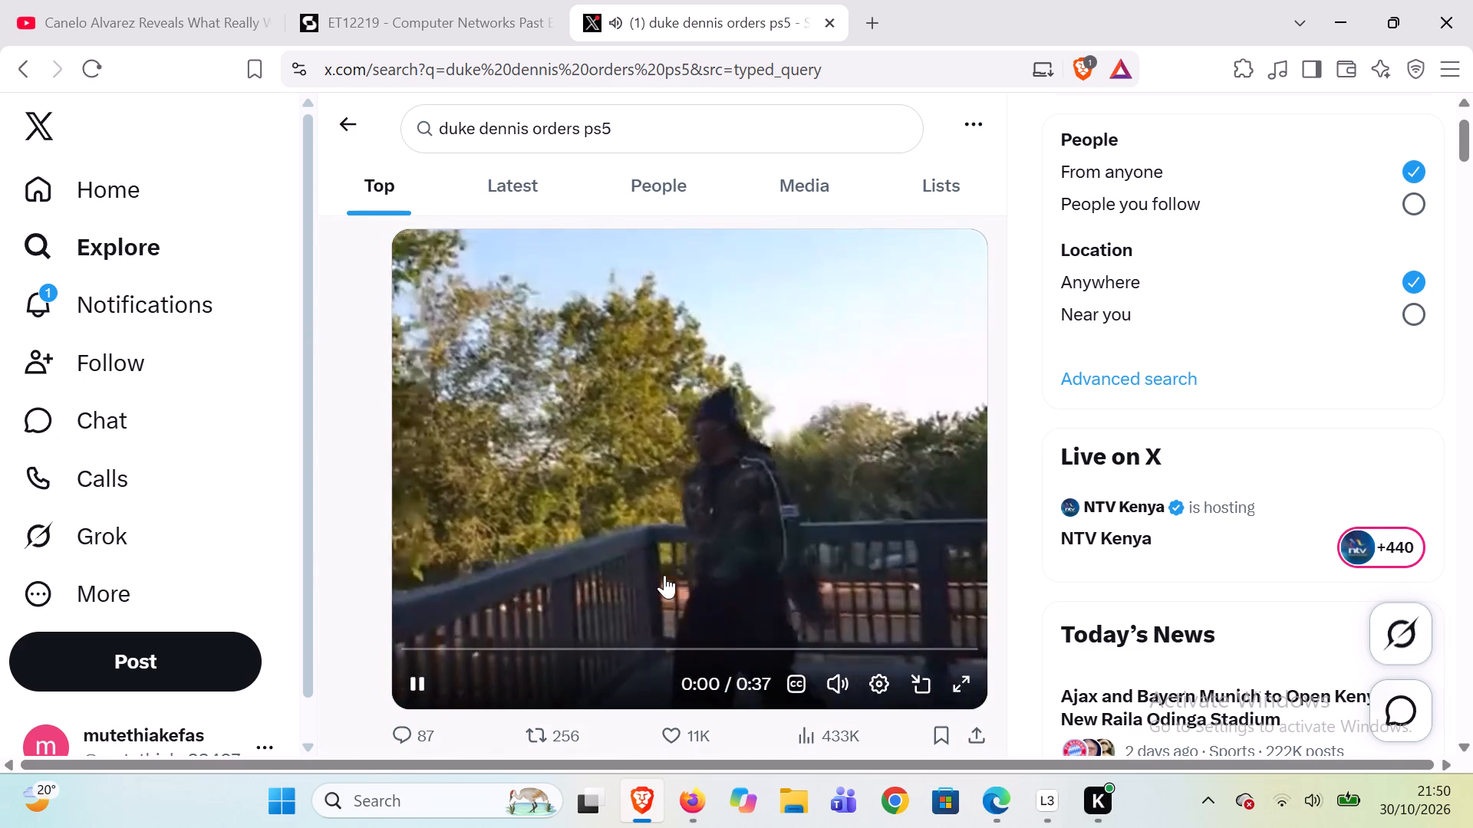
Pause the Duke Dennis PlayStation 5 video in the first post and rewind it to 0:00.
scroll(664, 575, "down", 1)
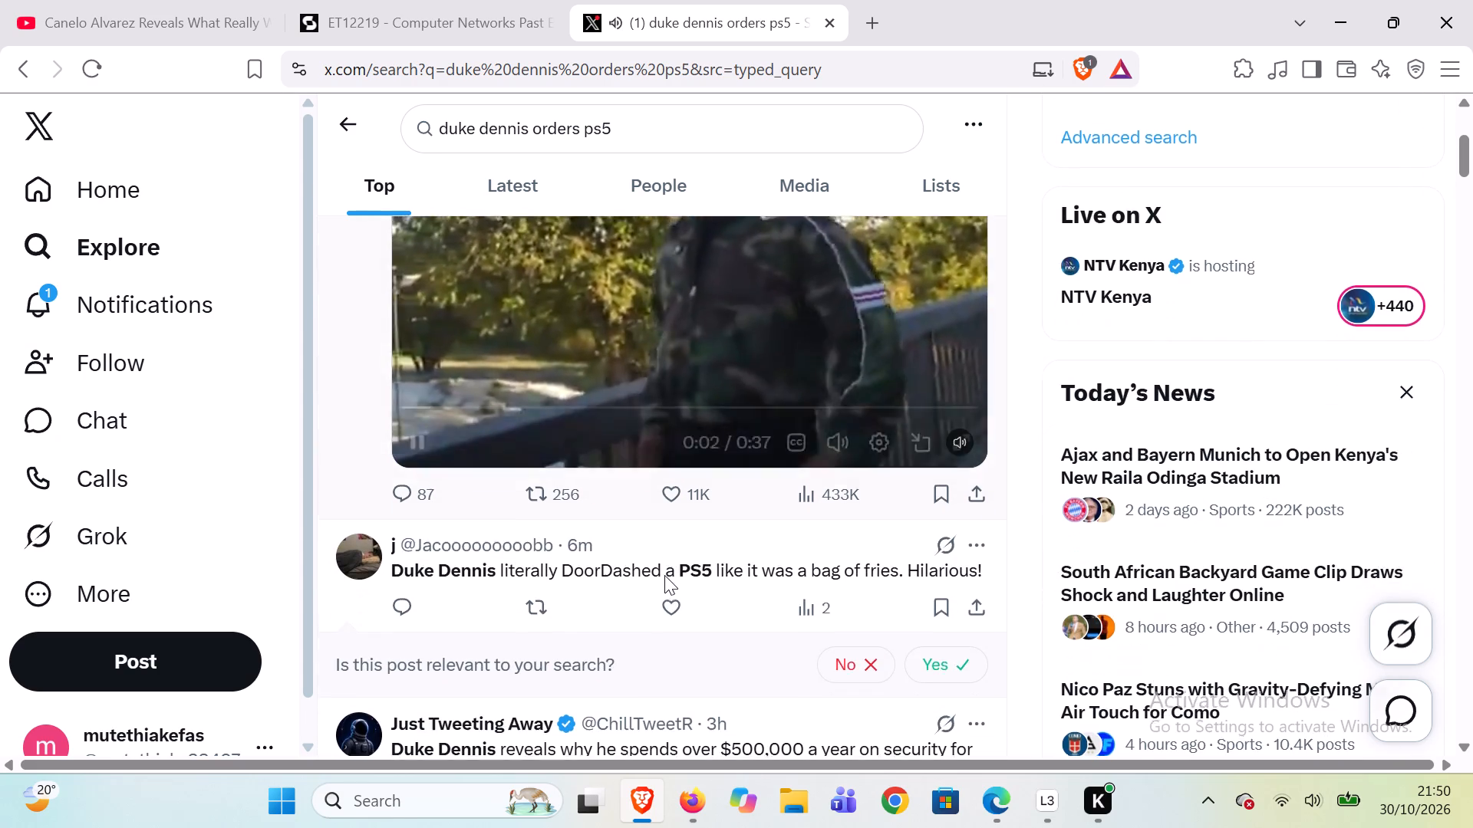
scroll(664, 575, "down", 2)
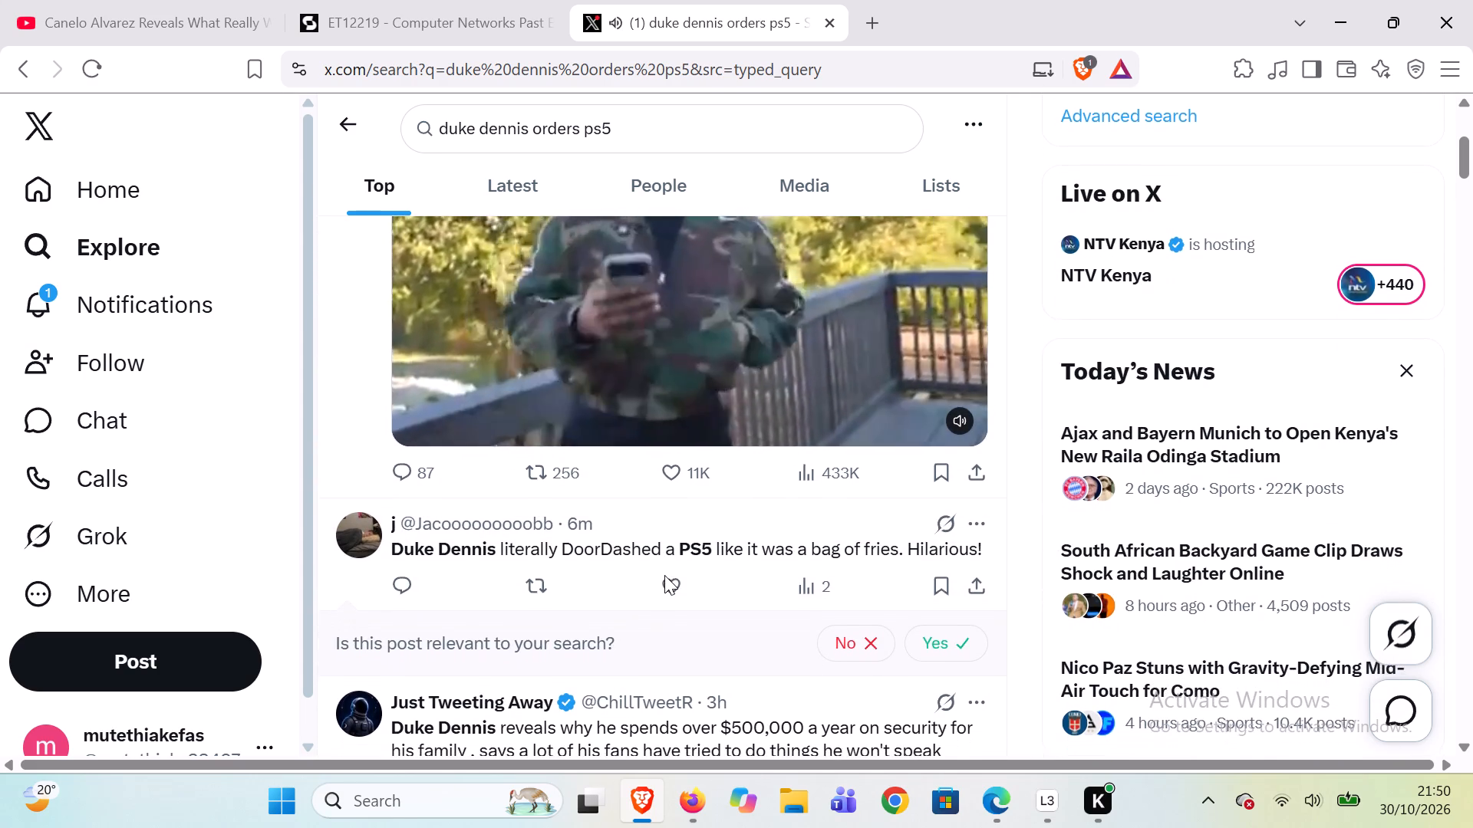
scroll(664, 575, "down", 1)
scroll(664, 575, "up", 1)
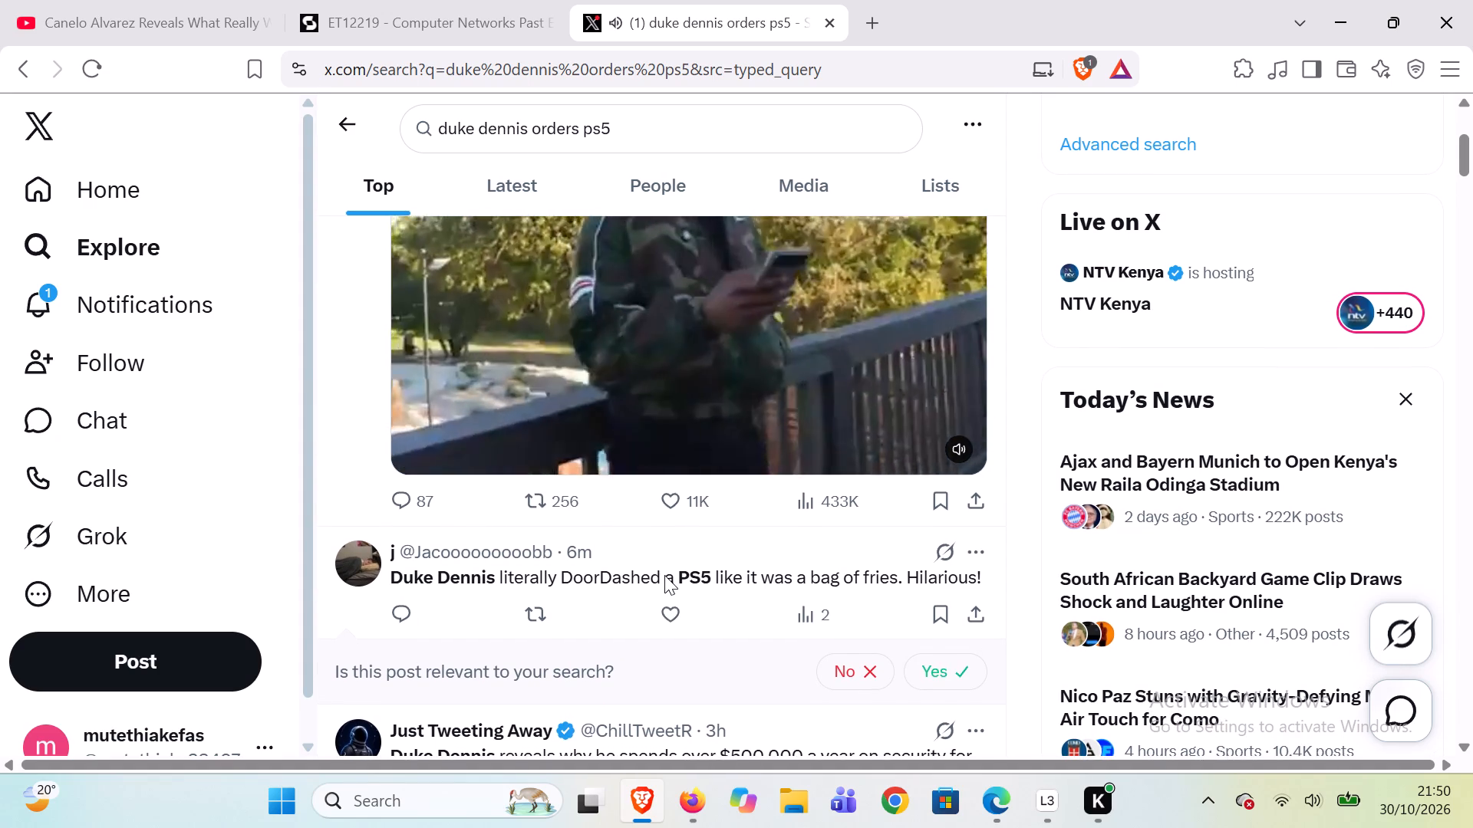
scroll(664, 575, "up", 3)
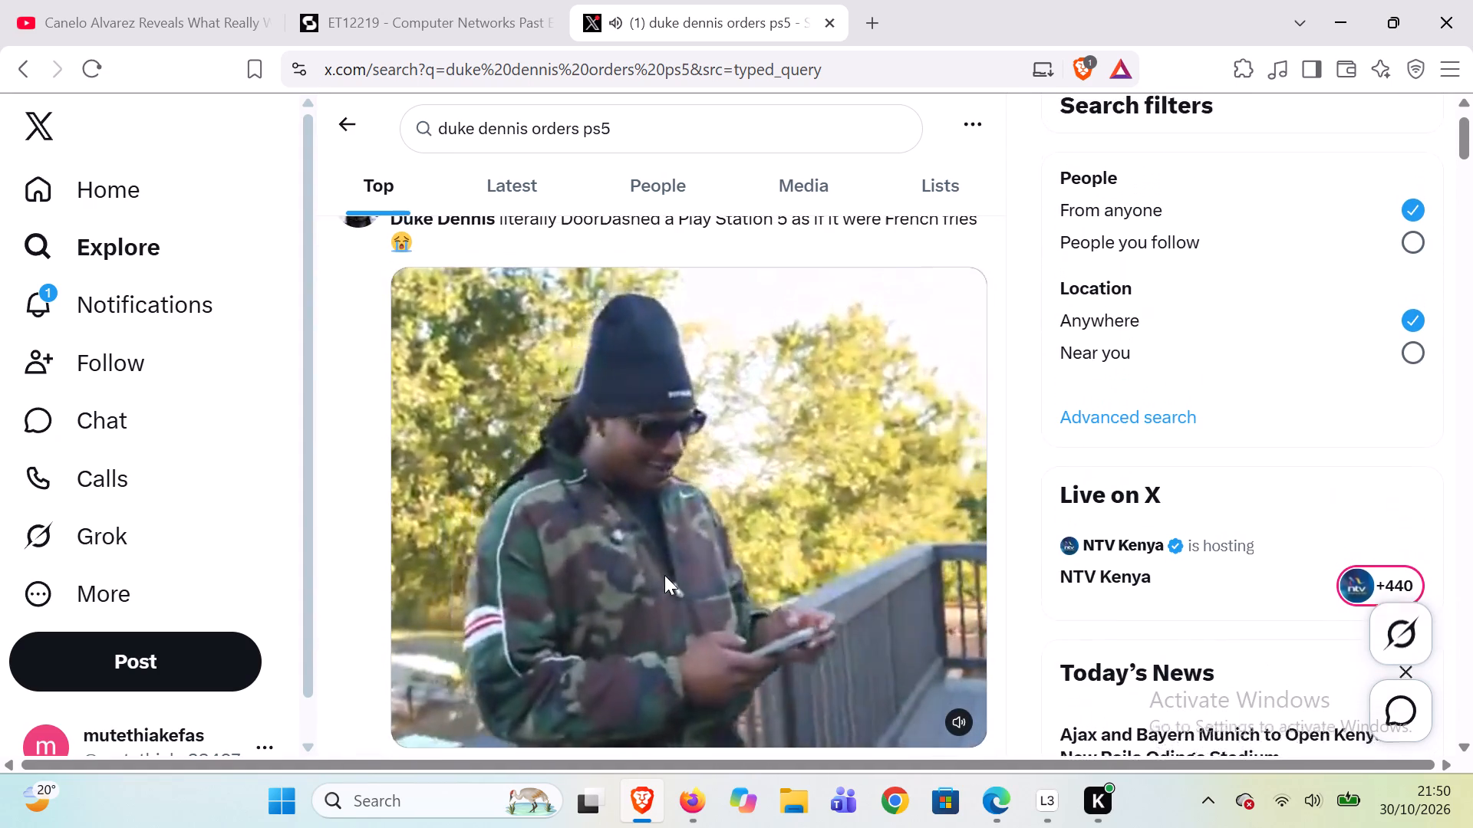
scroll(664, 575, "down", 1)
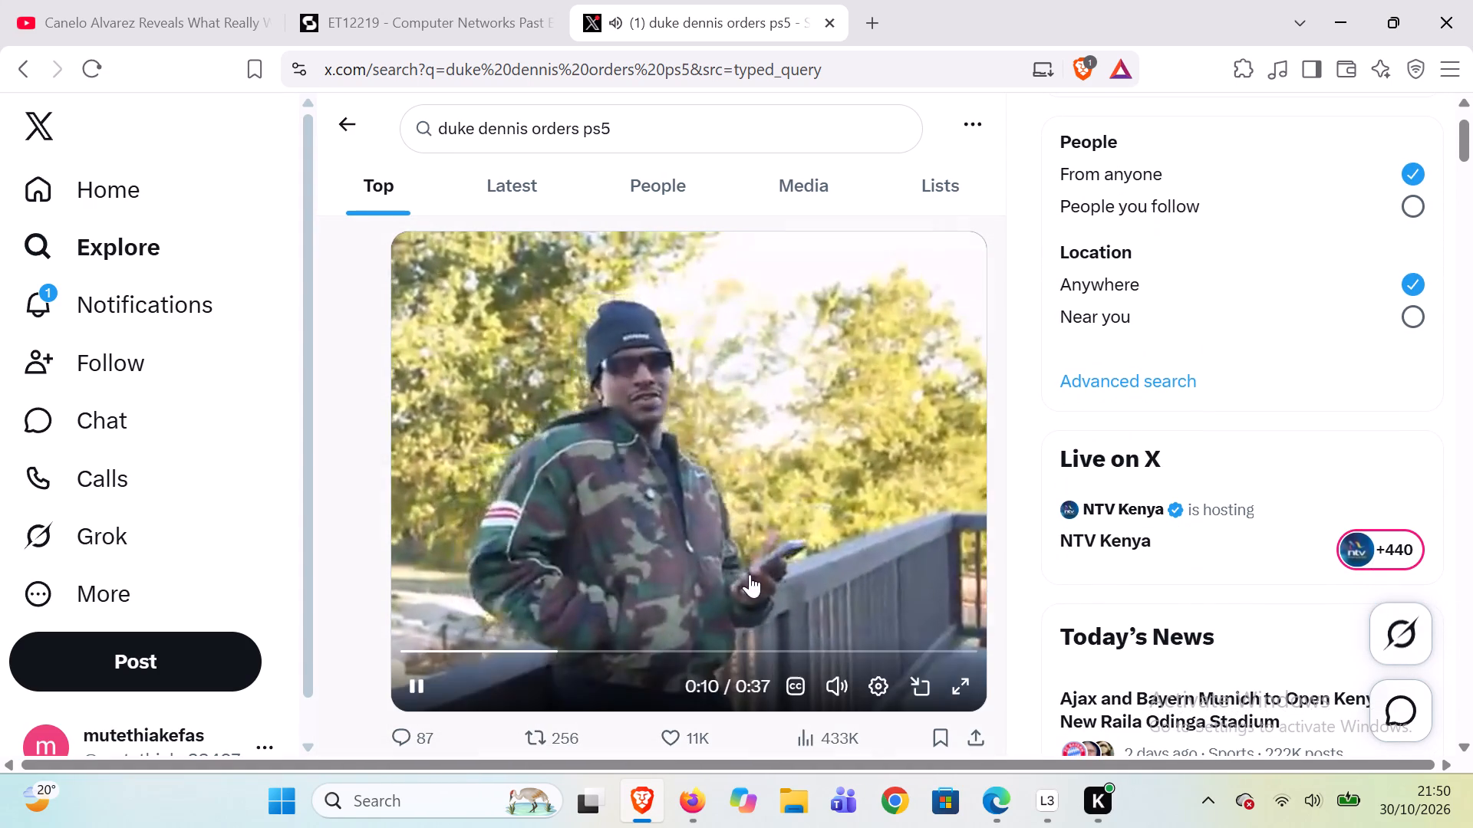
left_click(426, 685)
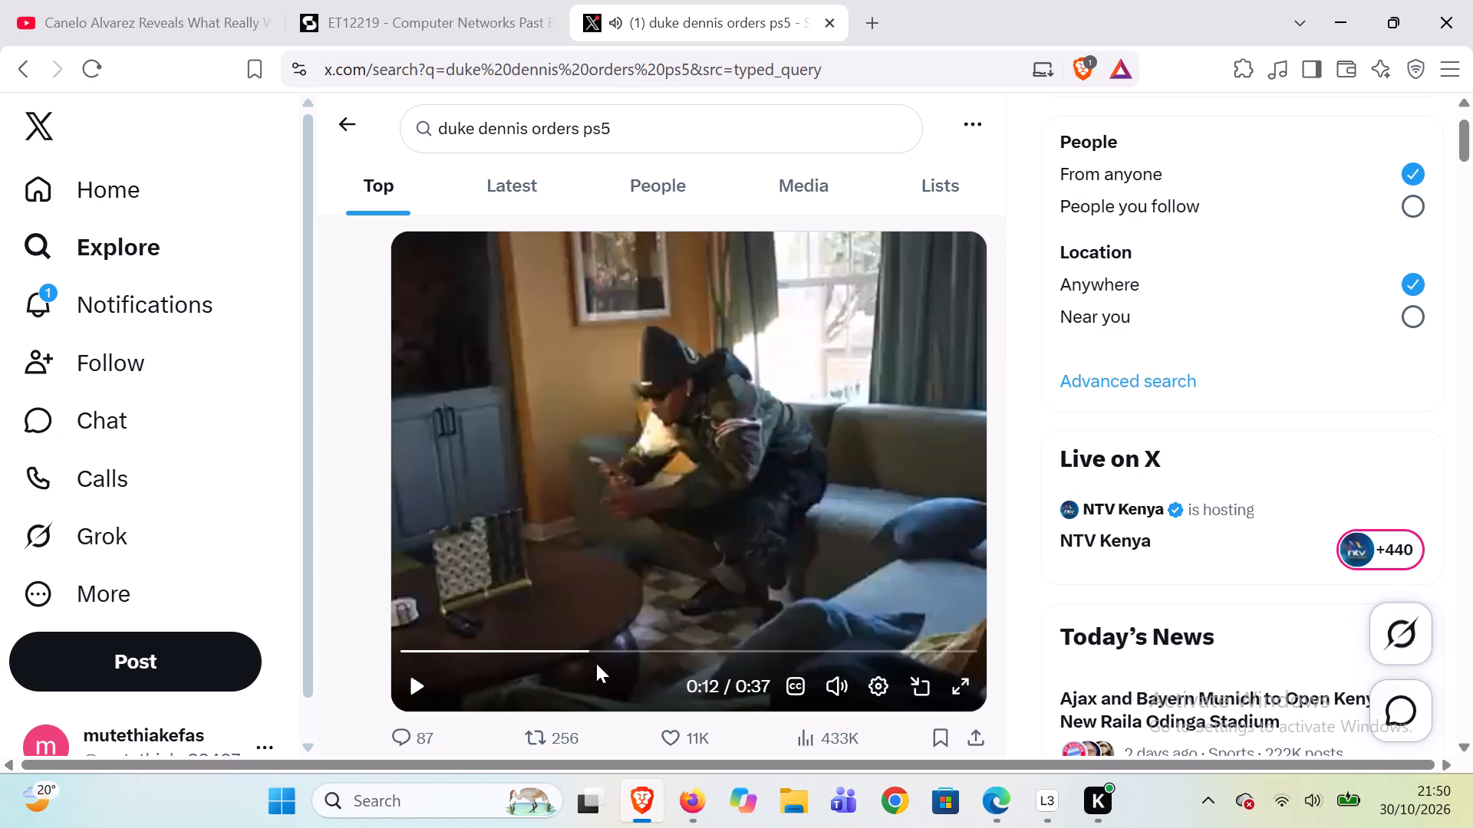
left_click_drag(595, 657, 406, 650)
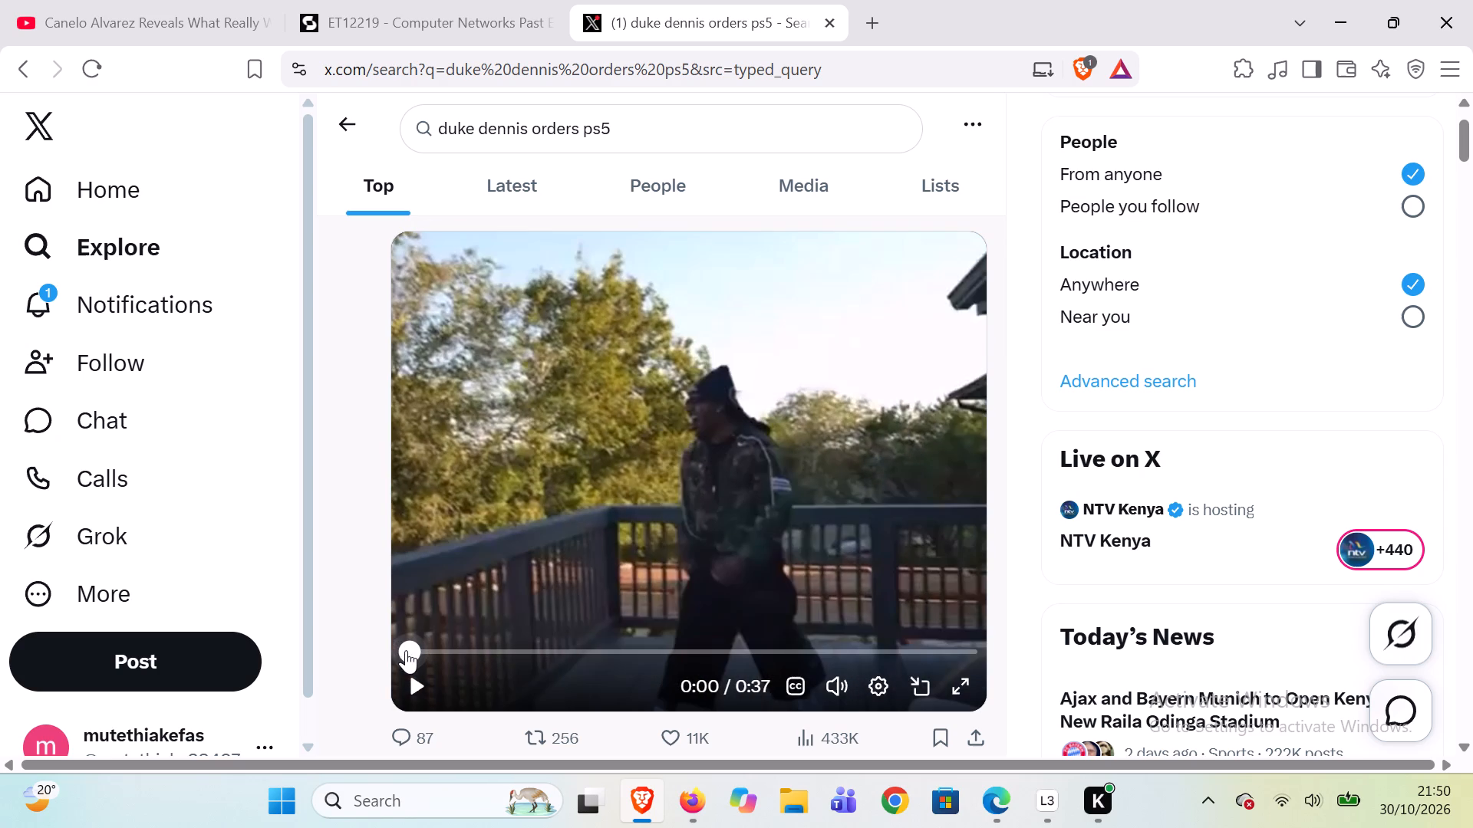
left_click_drag(406, 650, 403, 650)
Start a Snipping Tool screen recording framed around the video in the post, and play the video from its beginning.
key("shift+super+r")
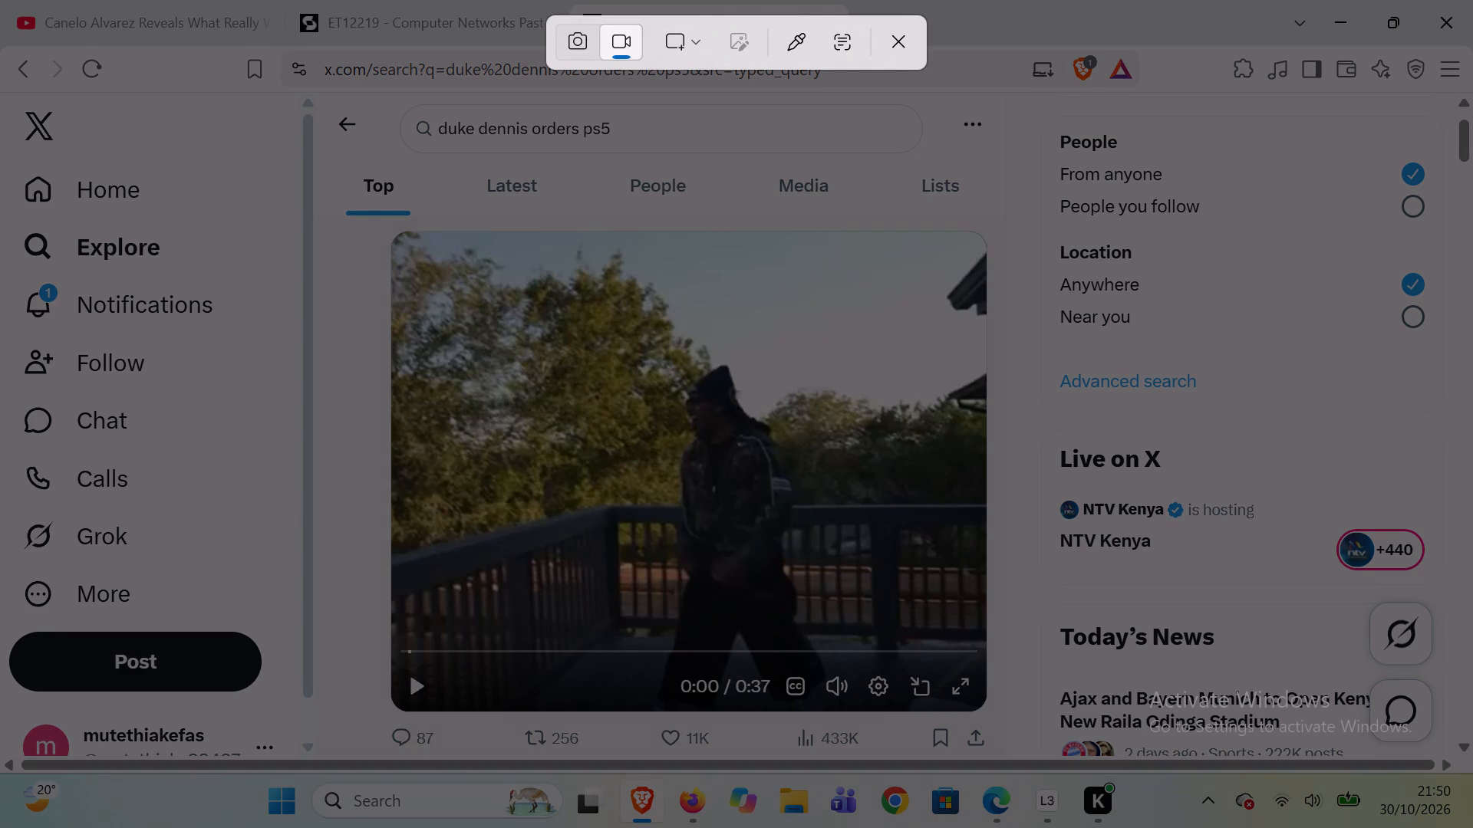
left_click_drag(406, 235, 976, 701)
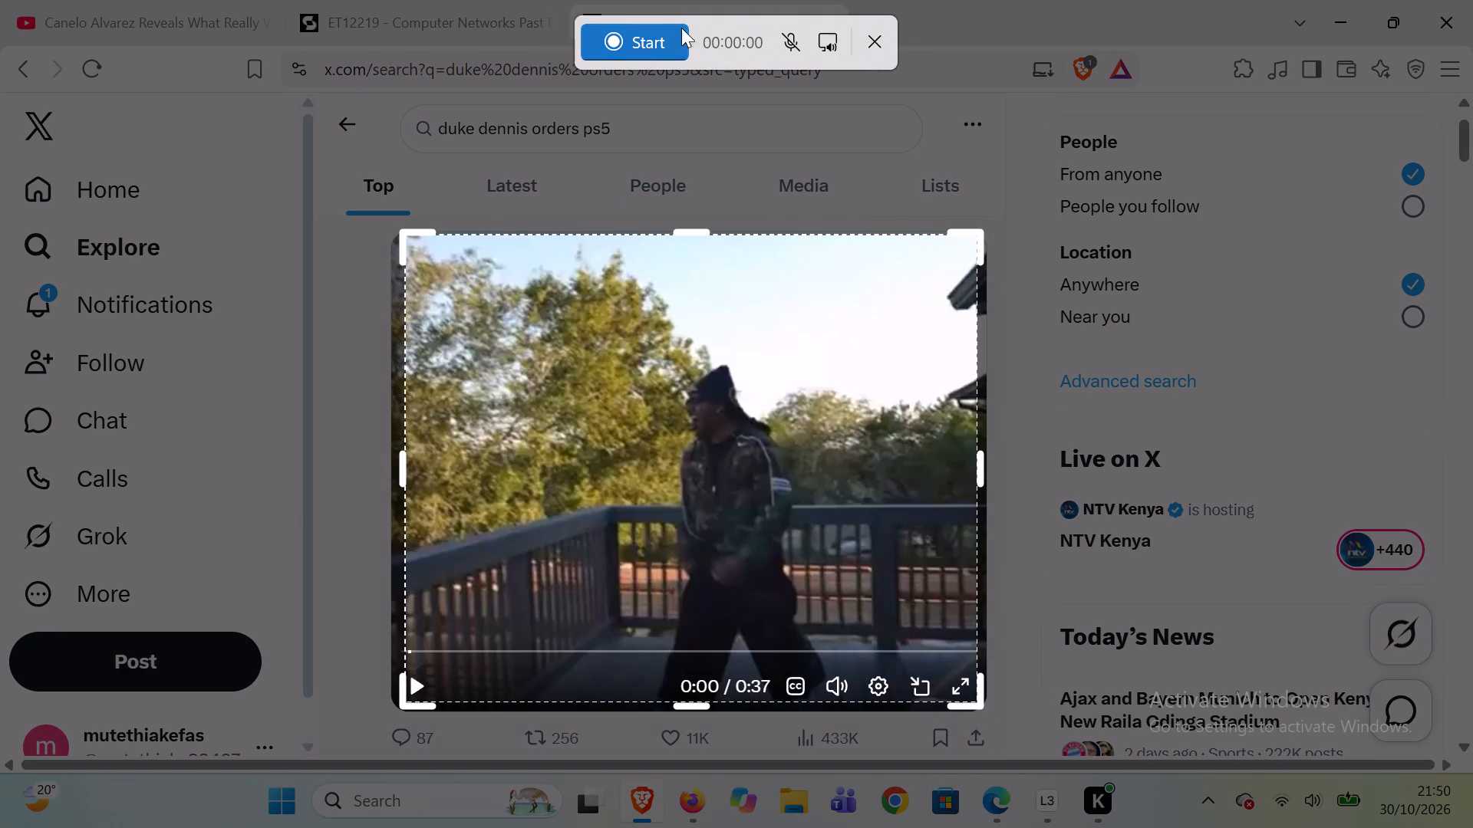
left_click(656, 37)
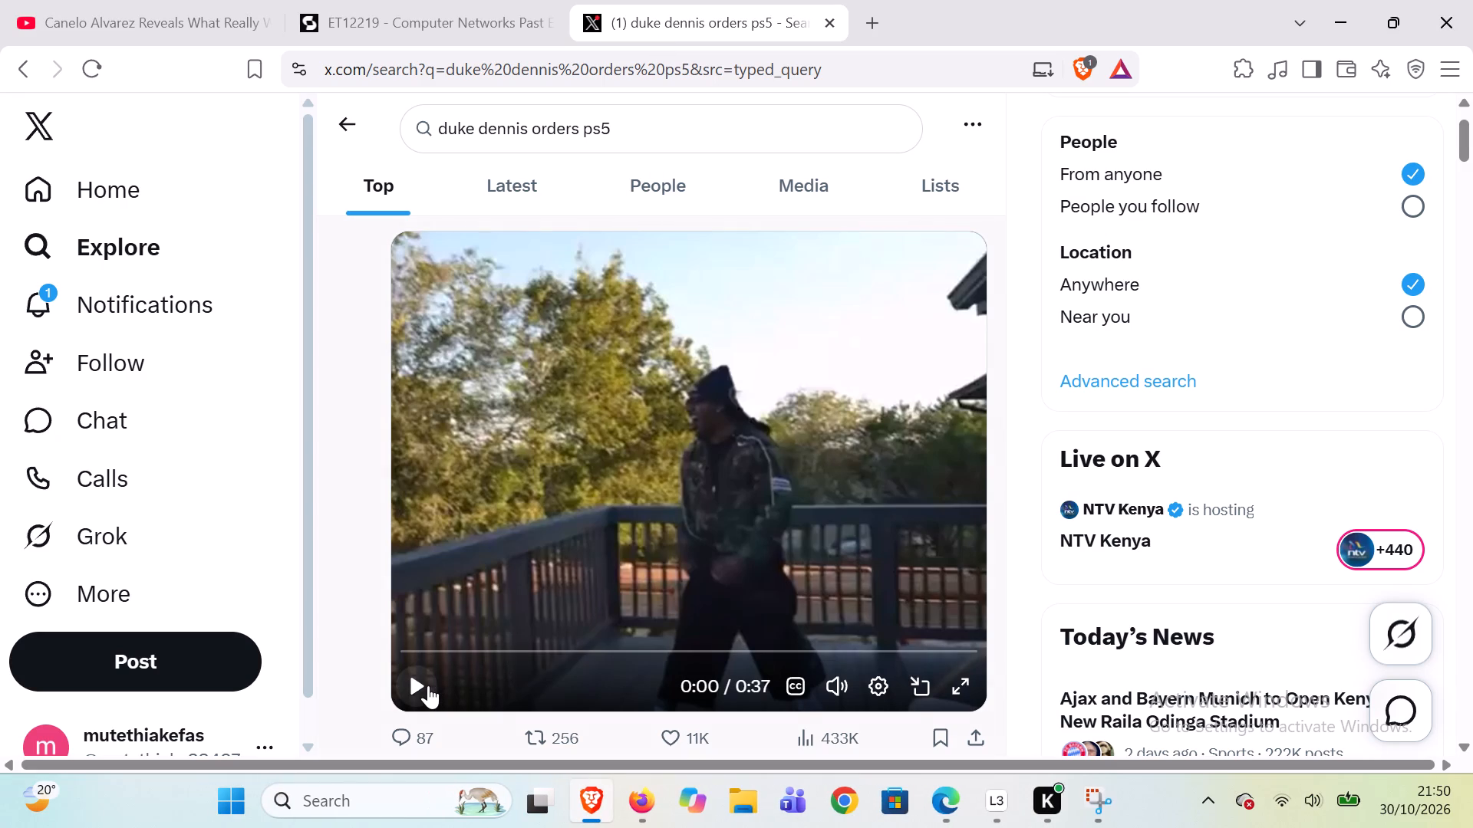
left_click(426, 685)
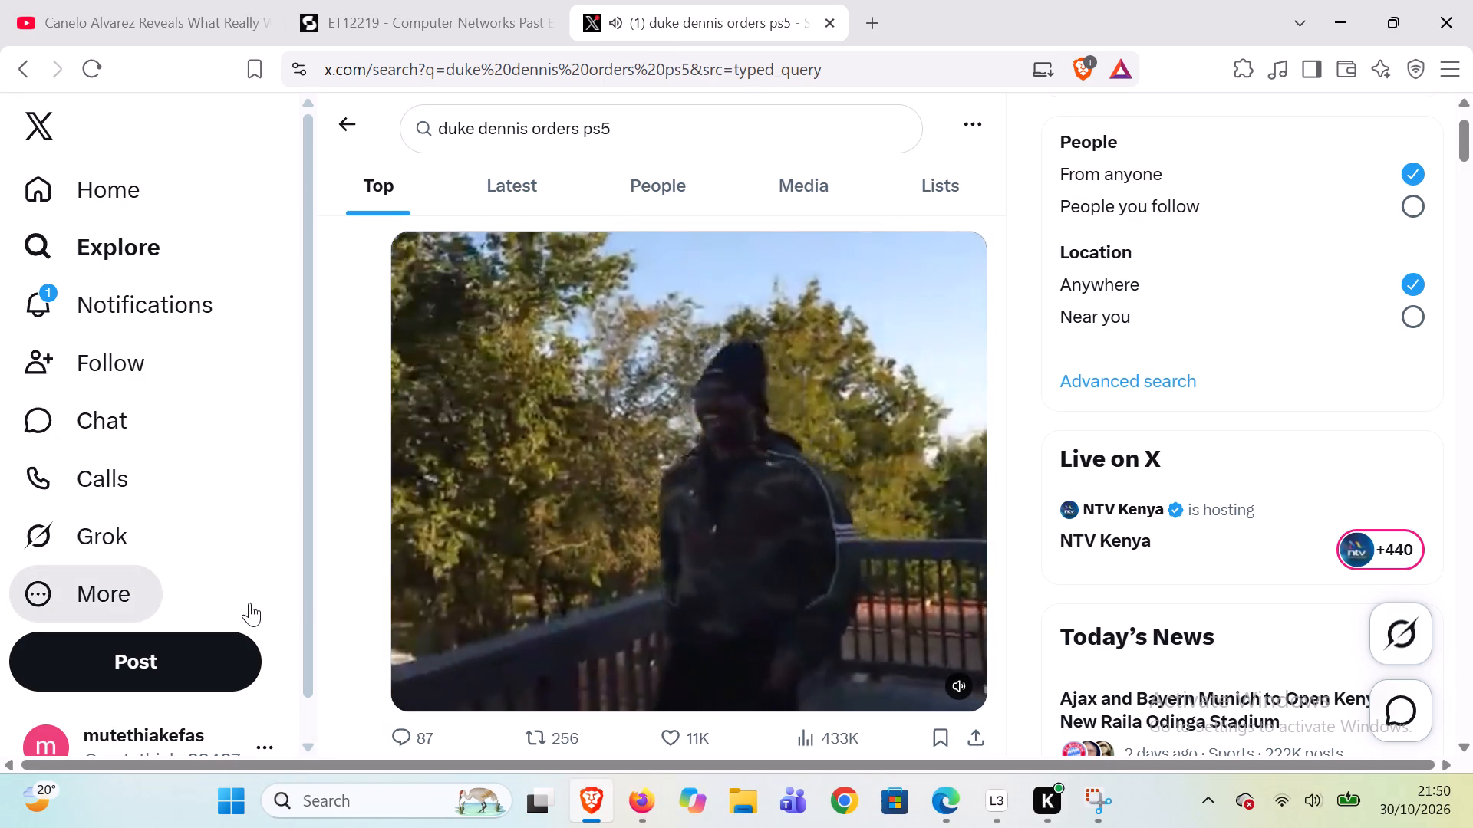
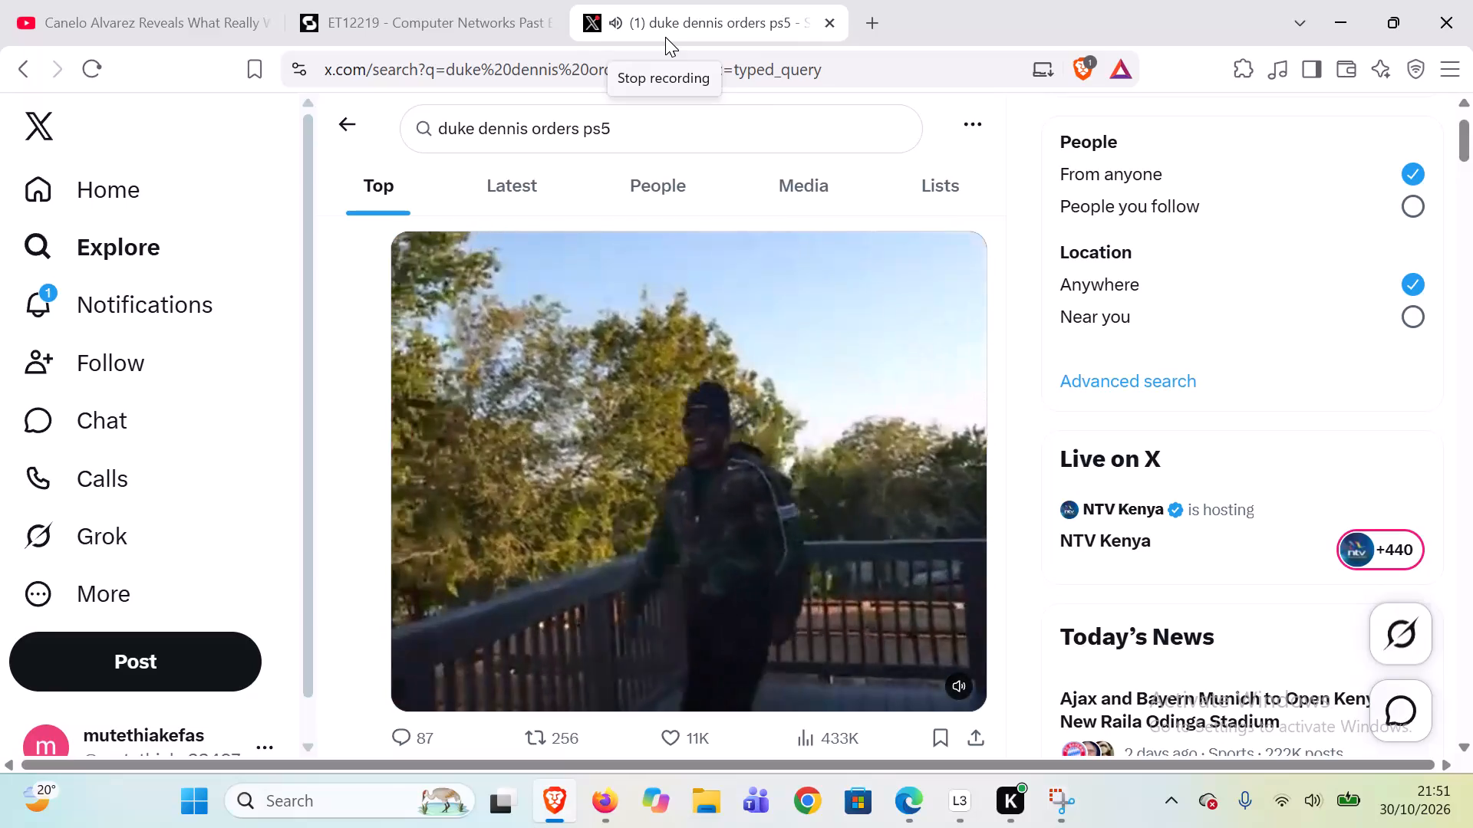
Stop the screen recording of the Duke Dennis video and close the Snipping Tool window.
left_click(665, 37)
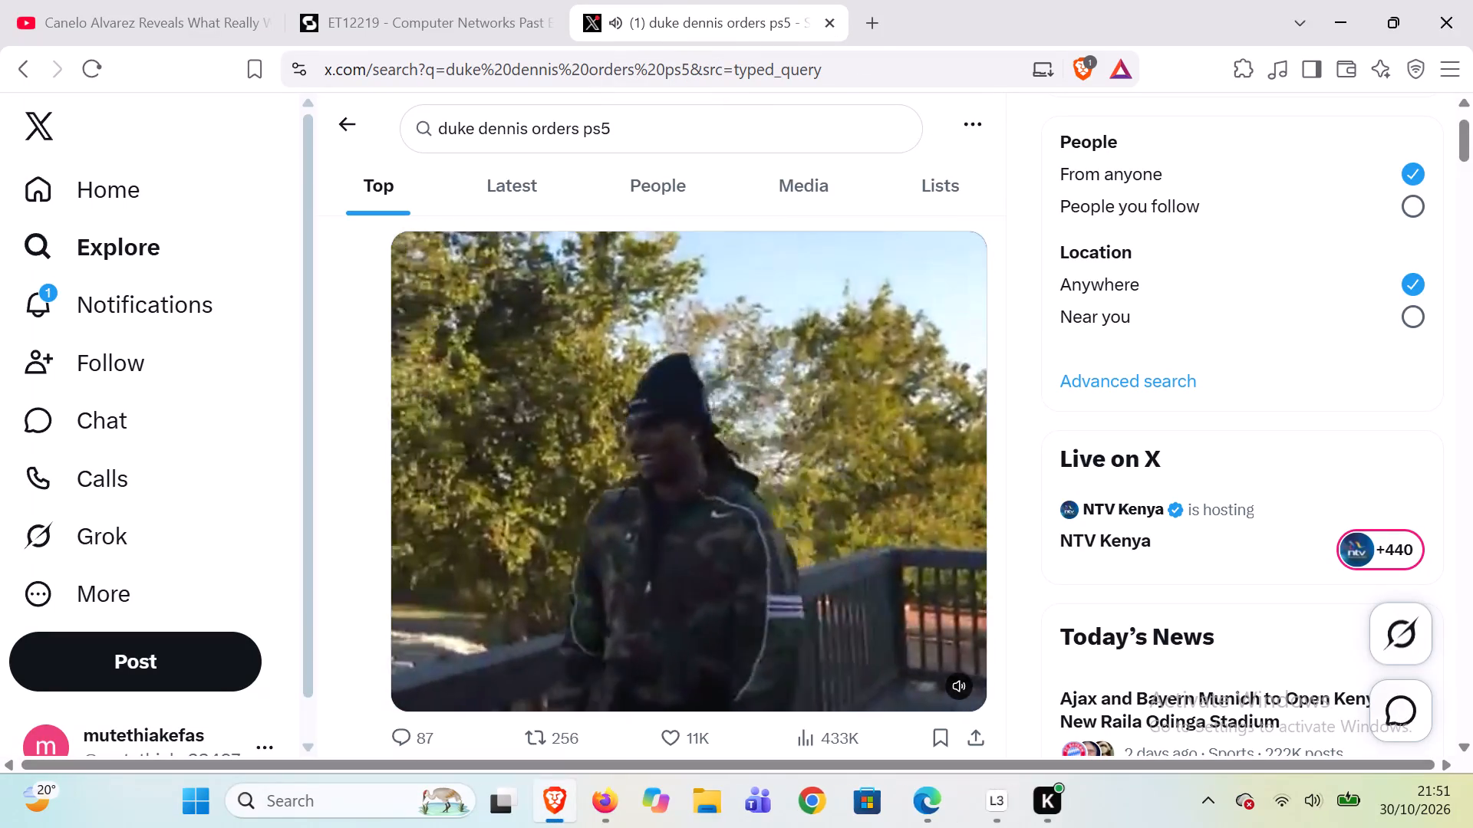
left_click(954, 157)
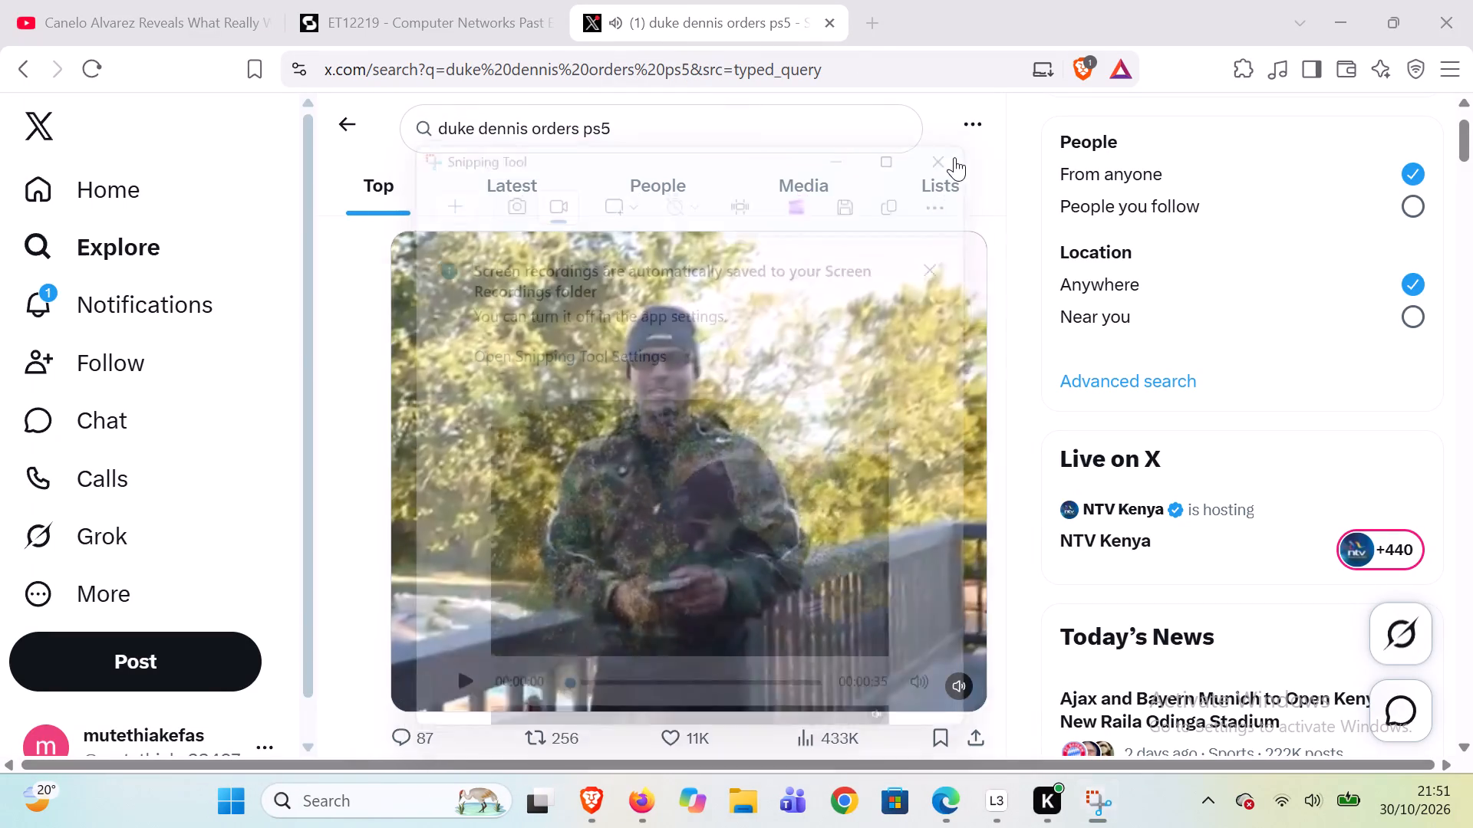
Look through the remaining top search results for further posts about Duke Dennis ordering a PS5.
scroll(748, 468, "down", 8)
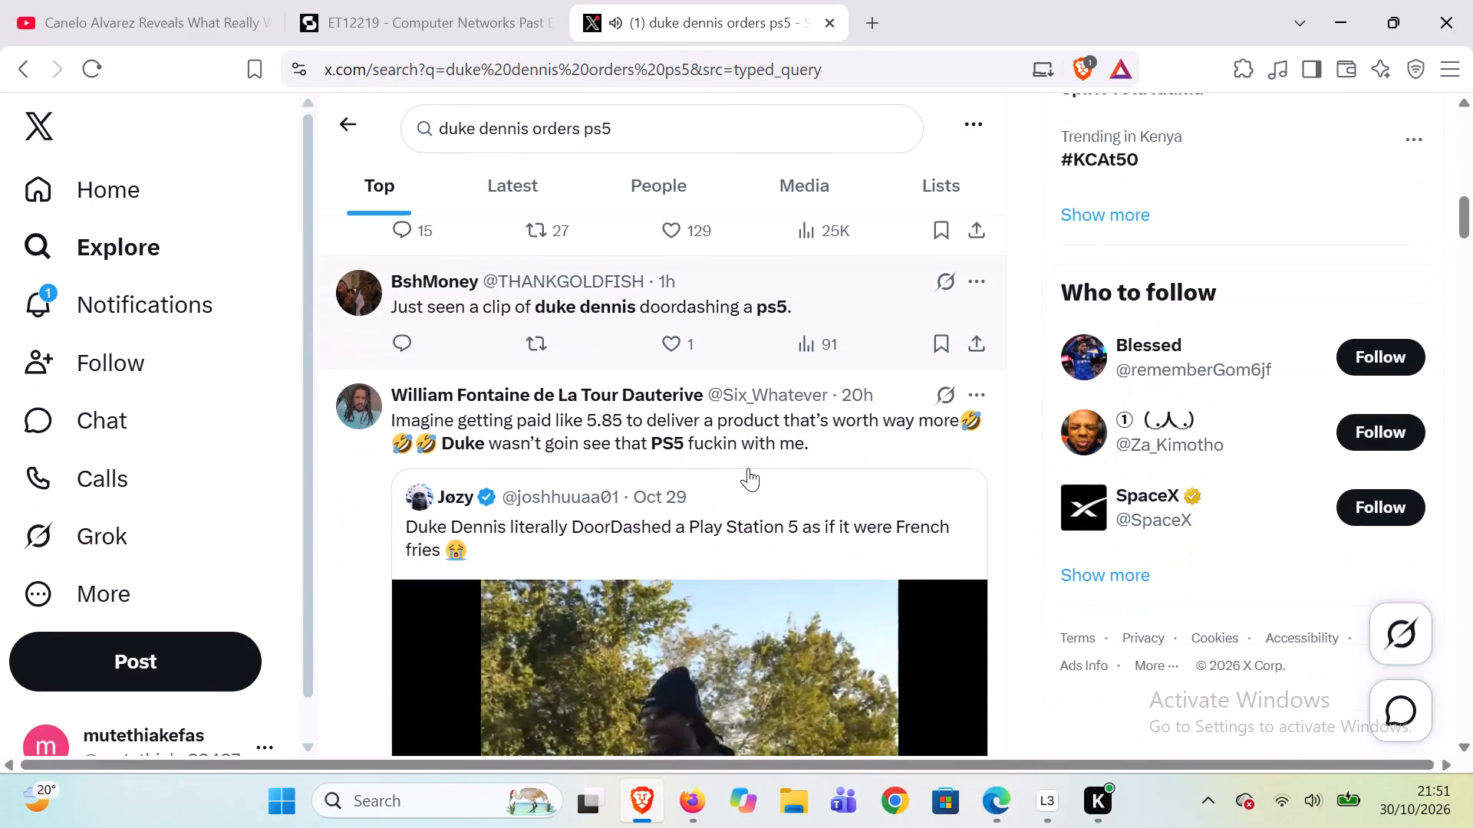
scroll(748, 468, "down", 6)
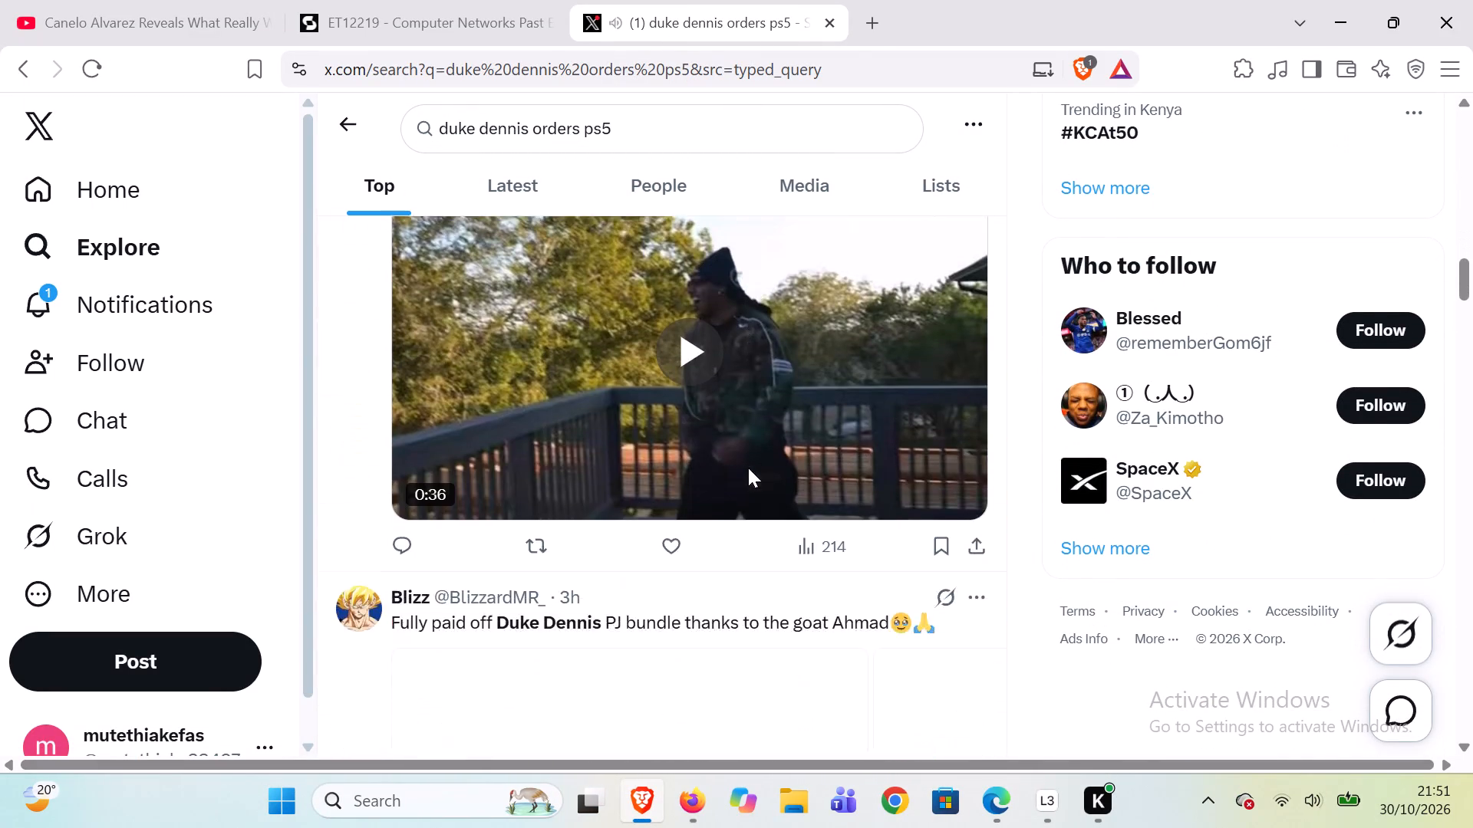
scroll(748, 468, "down", 2)
scroll(748, 468, "up", 4)
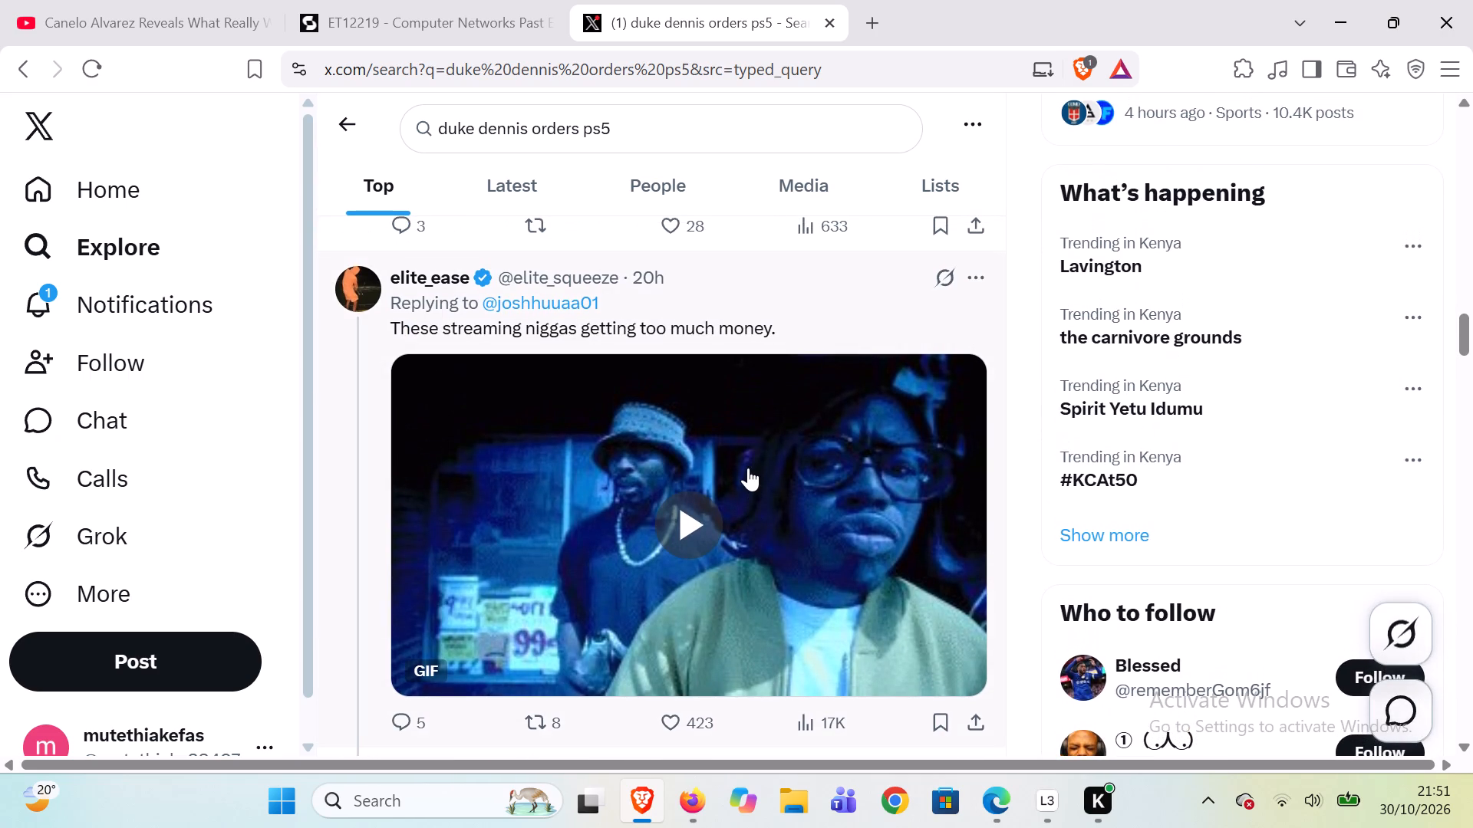
scroll(748, 468, "down", 6)
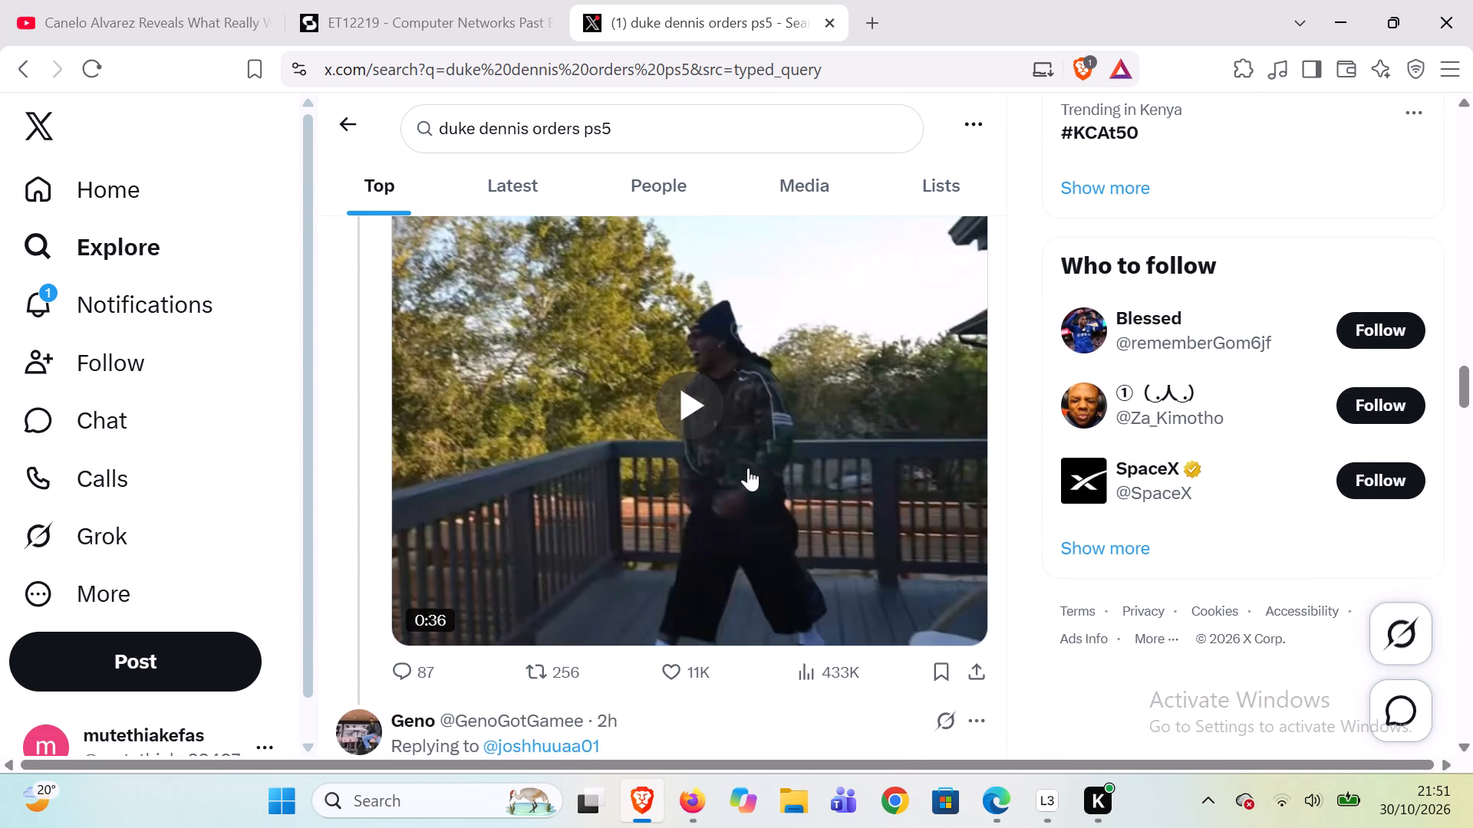
scroll(748, 468, "down", 5)
scroll(748, 468, "up", 1)
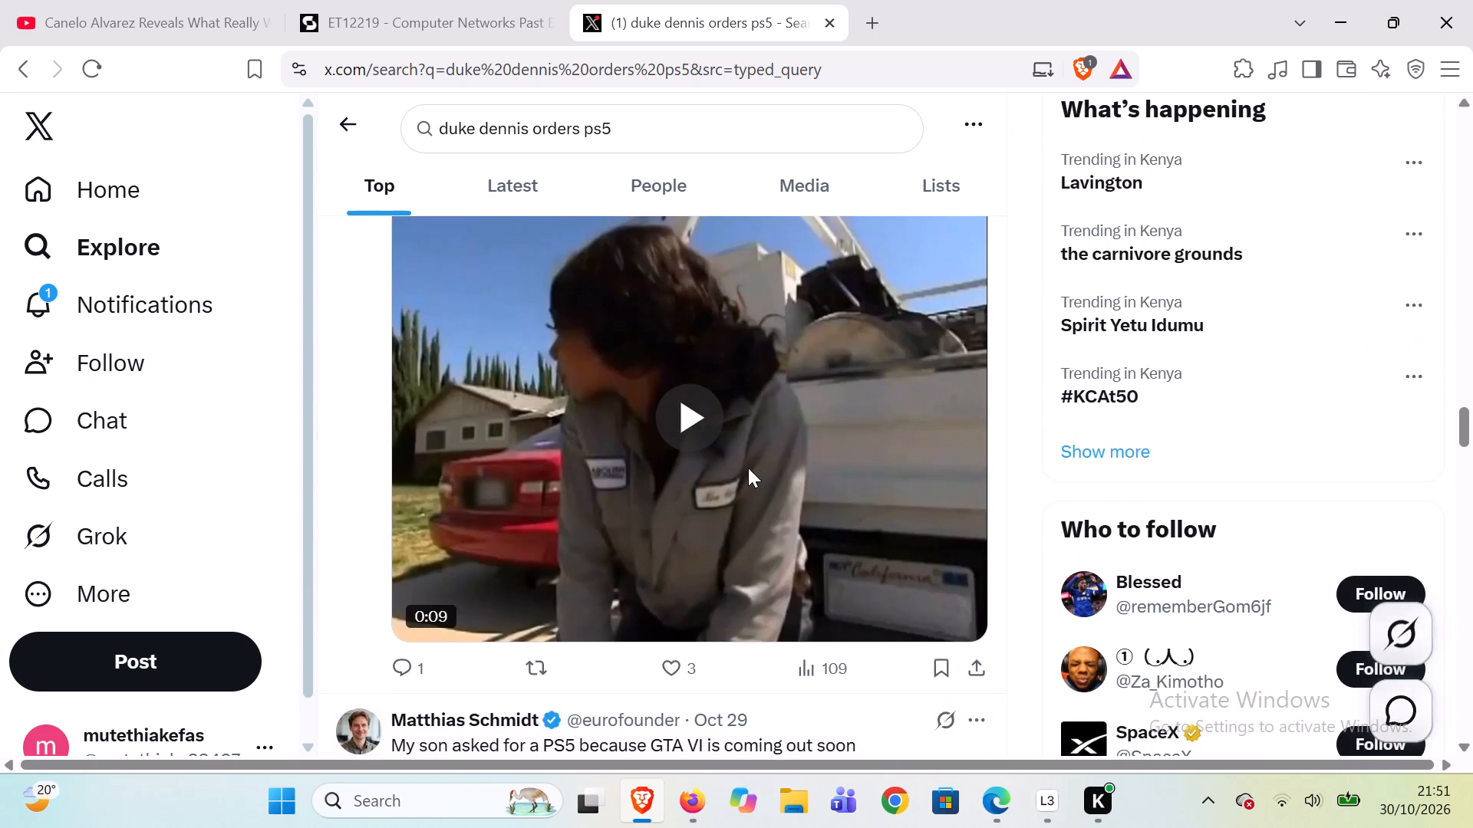
scroll(748, 468, "up", 3)
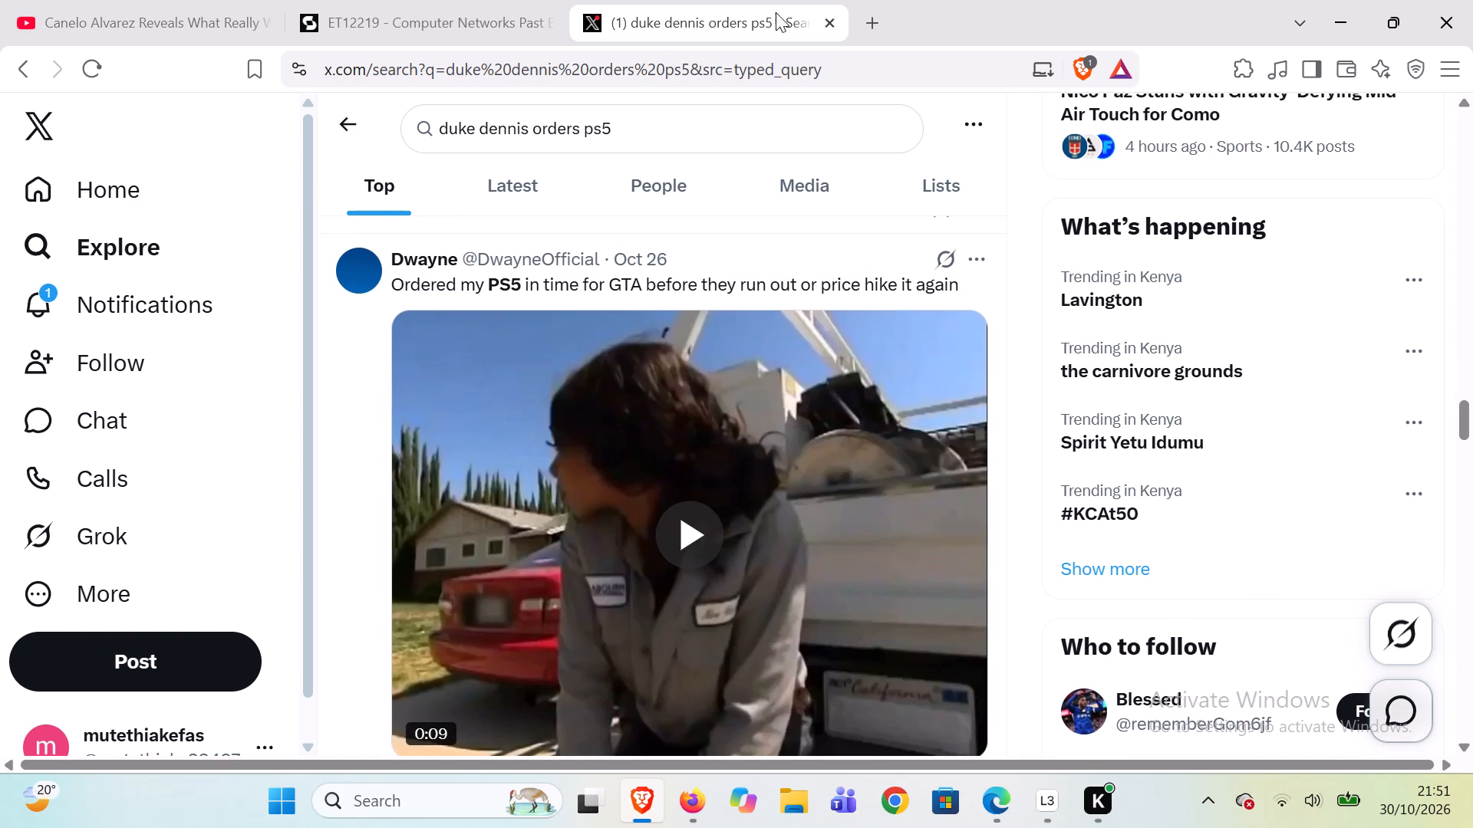
Close the browser tab with the X search results for duke dennis orders ps5.
left_click(821, 23)
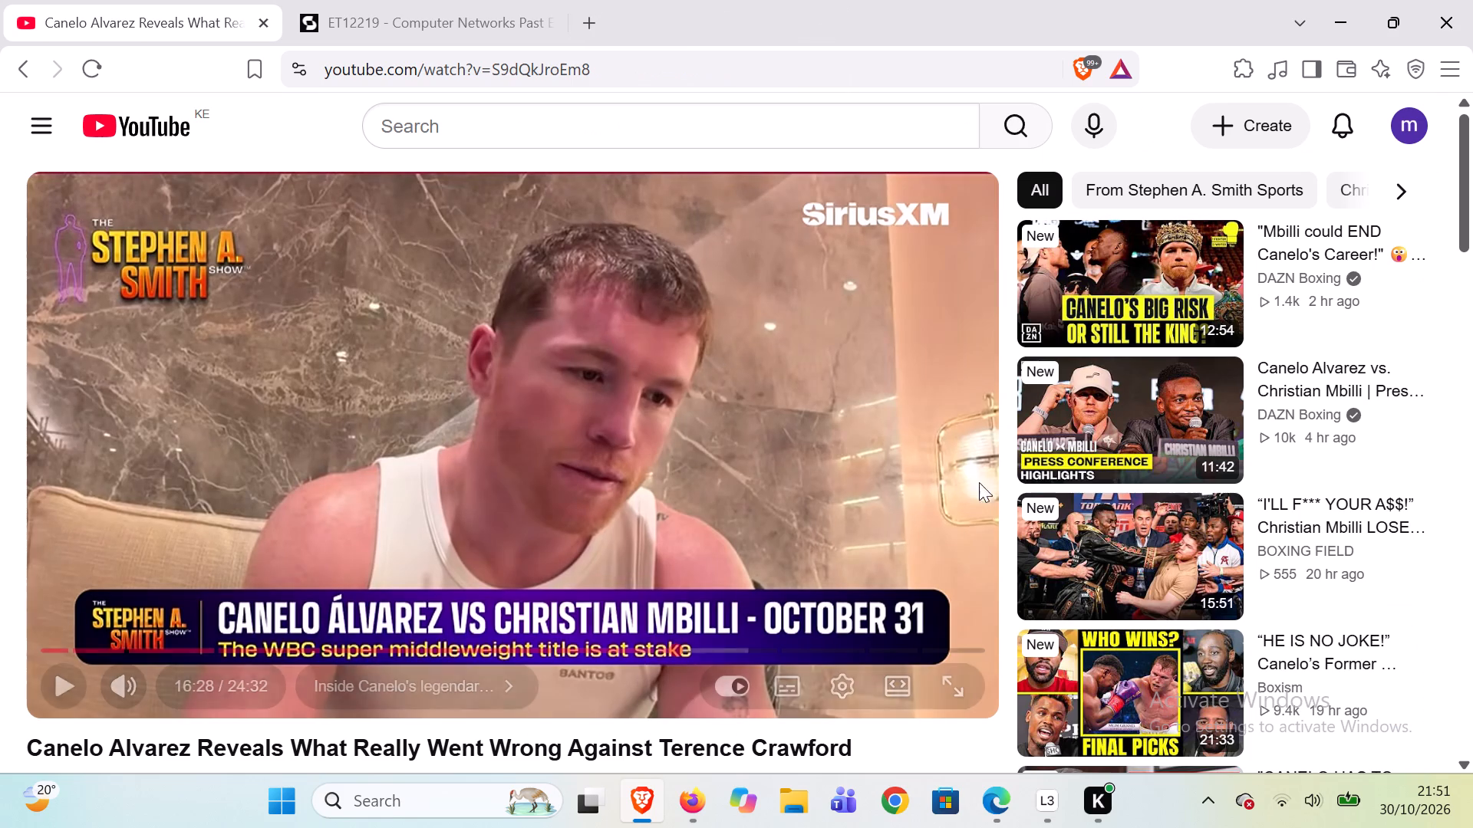
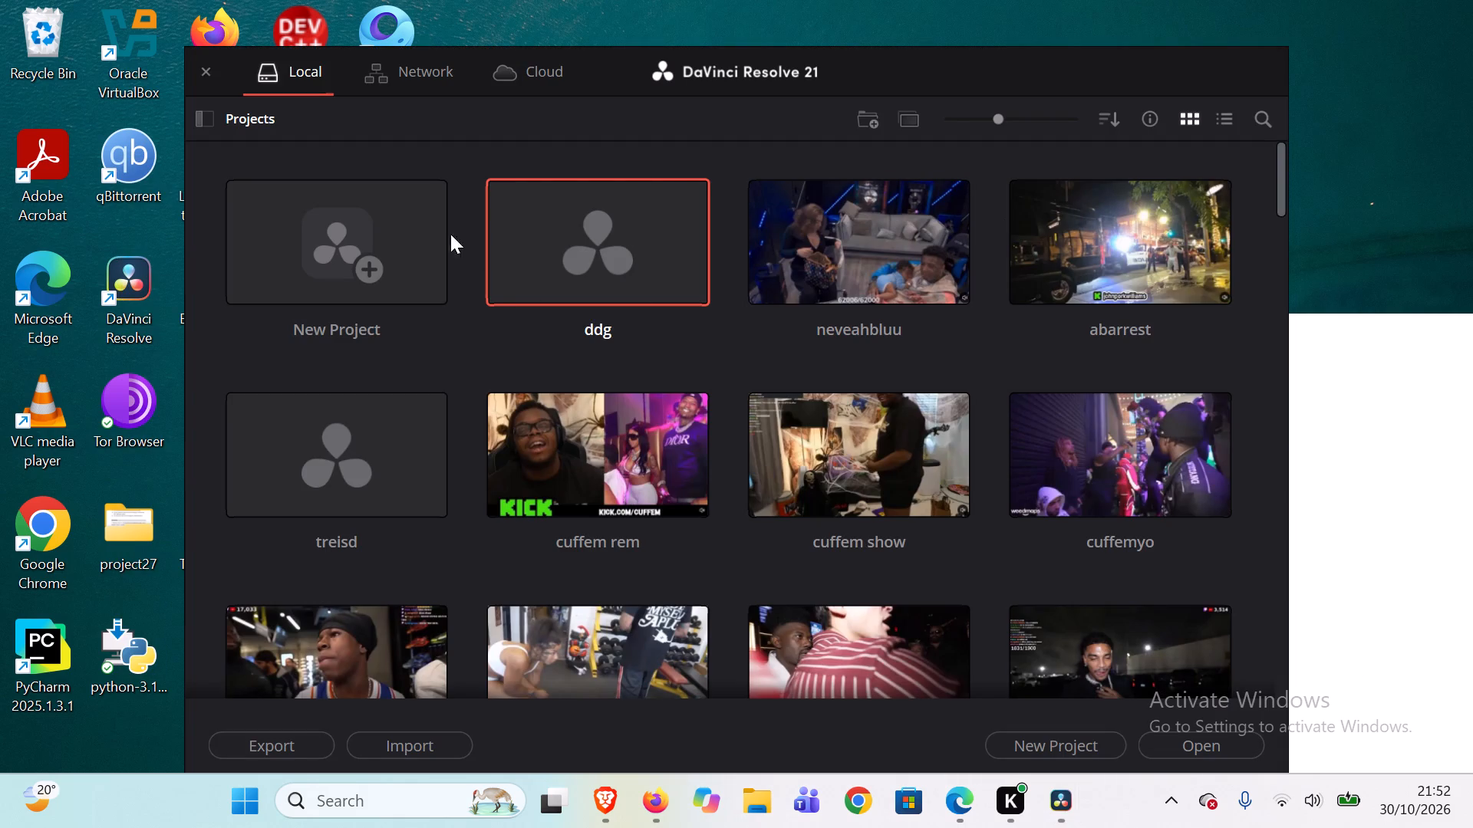
Create a new local project named duke in DaVinci Resolve.
left_click(424, 220)
key("BackSpace")
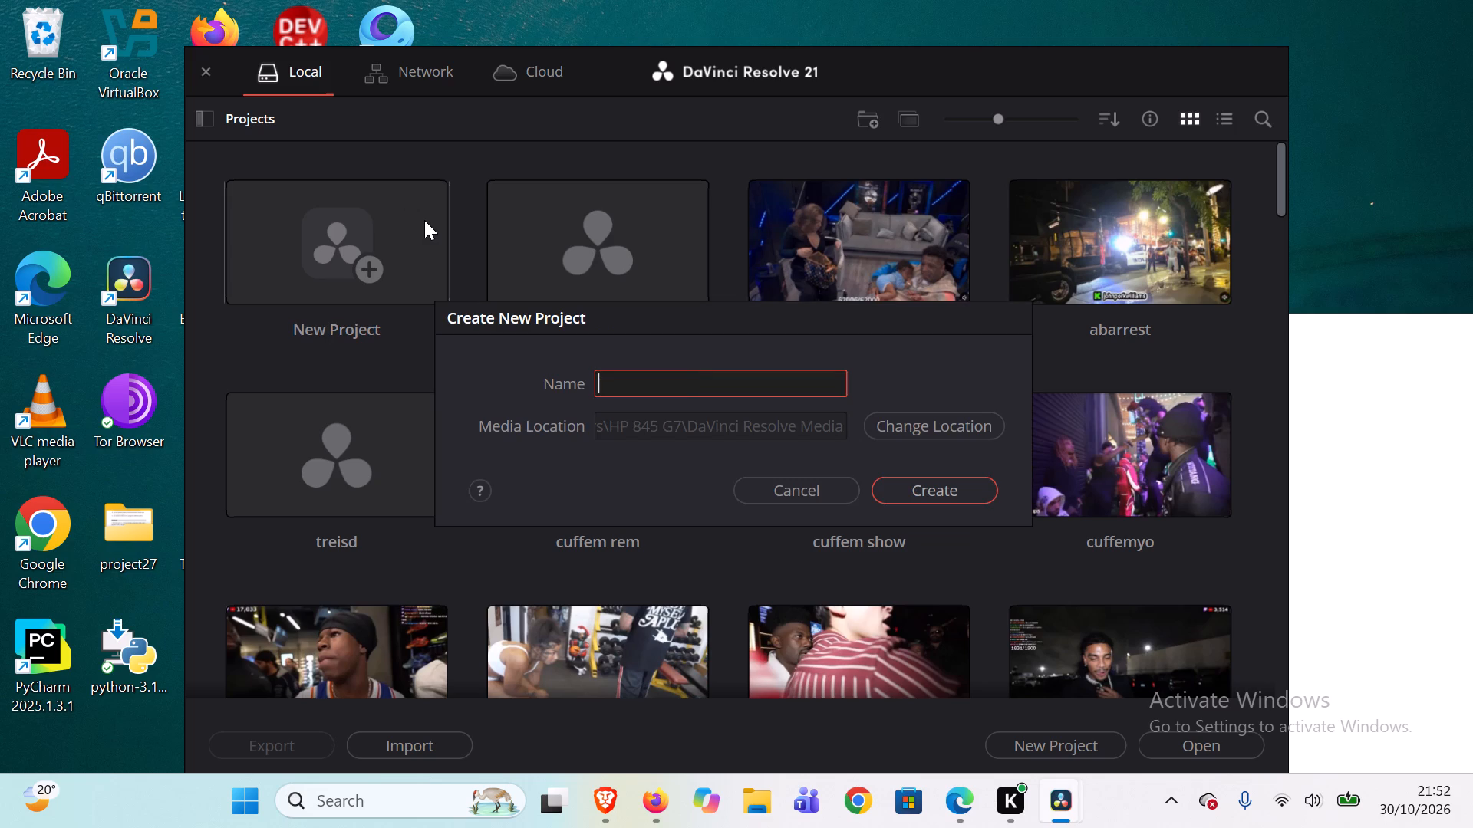
type("duke")
key("Return")
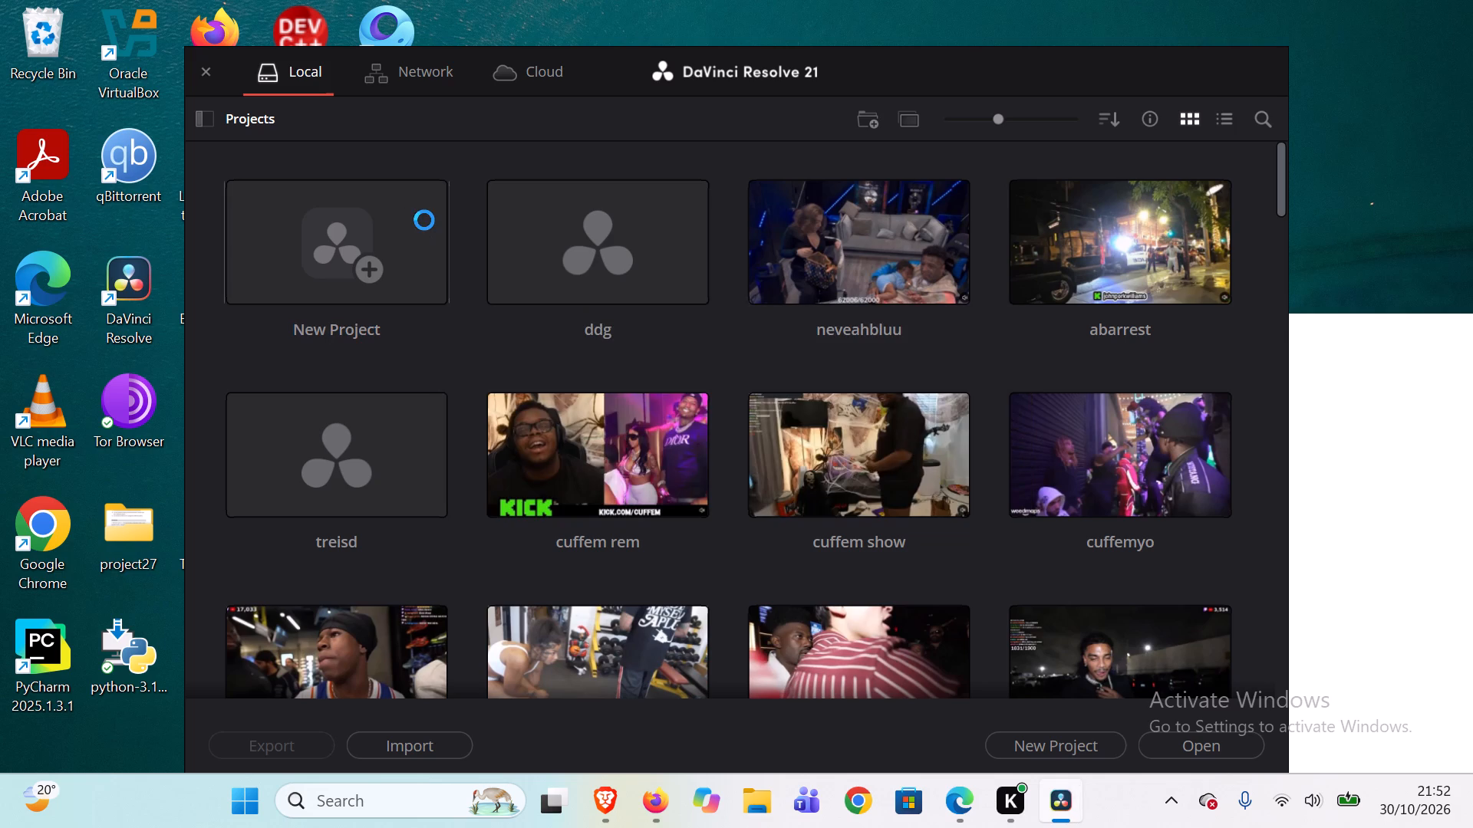
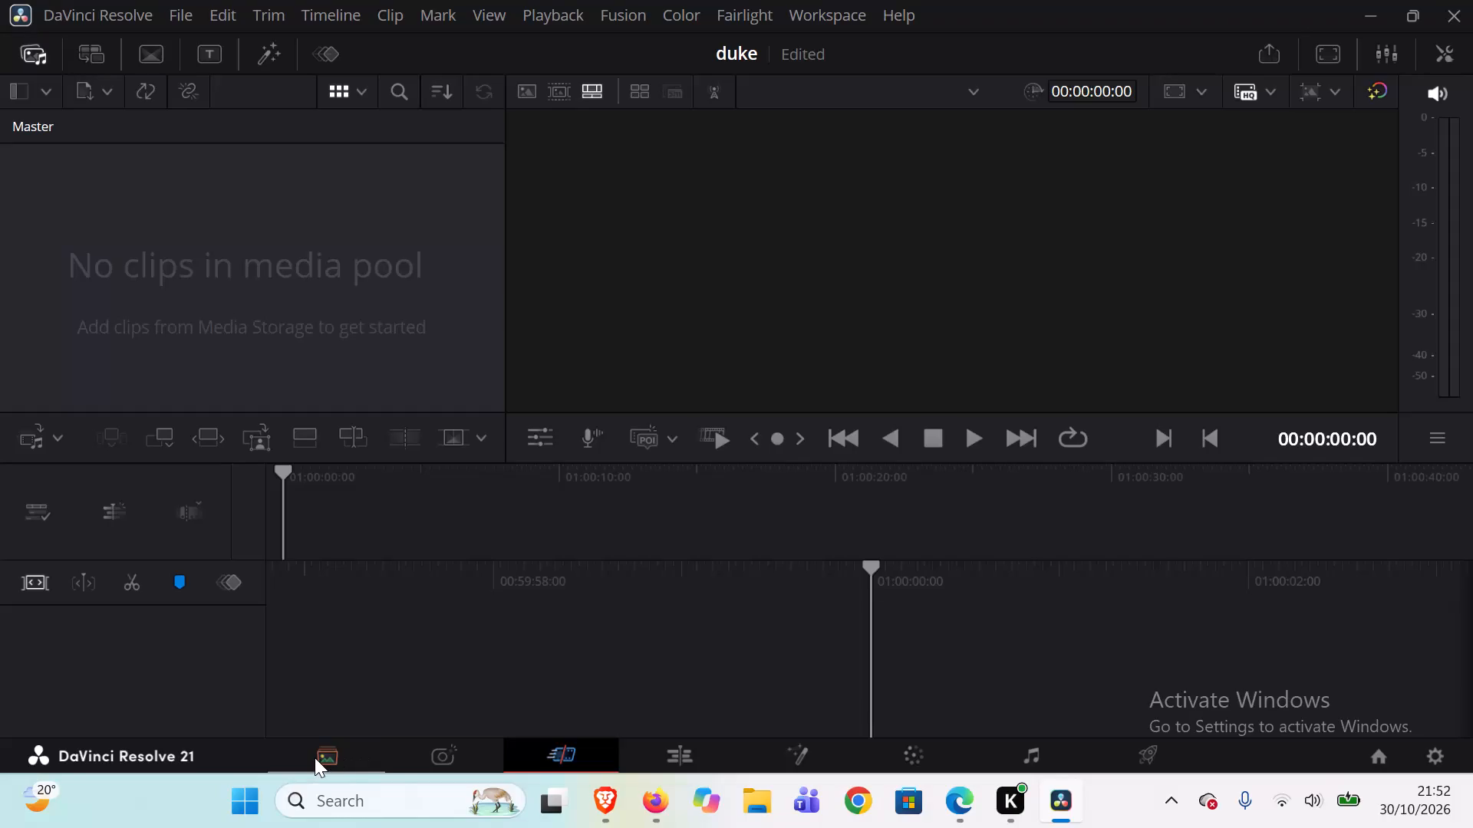
Import Screen Recording 2026-10-30 215130.mp4 from the Screen Recordings folder into the Master bin, changing the project frame rate to 30 fps.
left_click(315, 757)
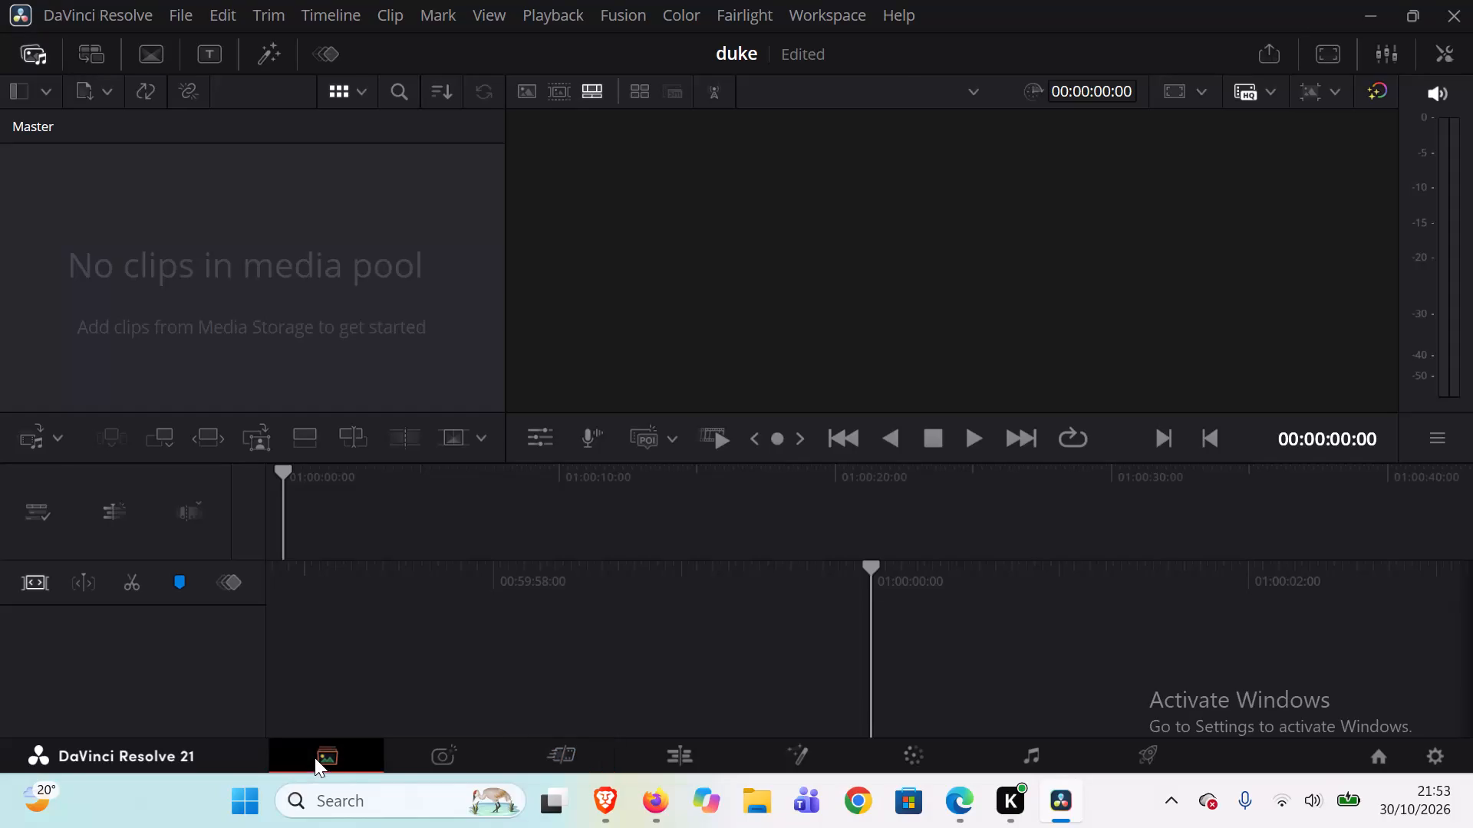
left_click(138, 120)
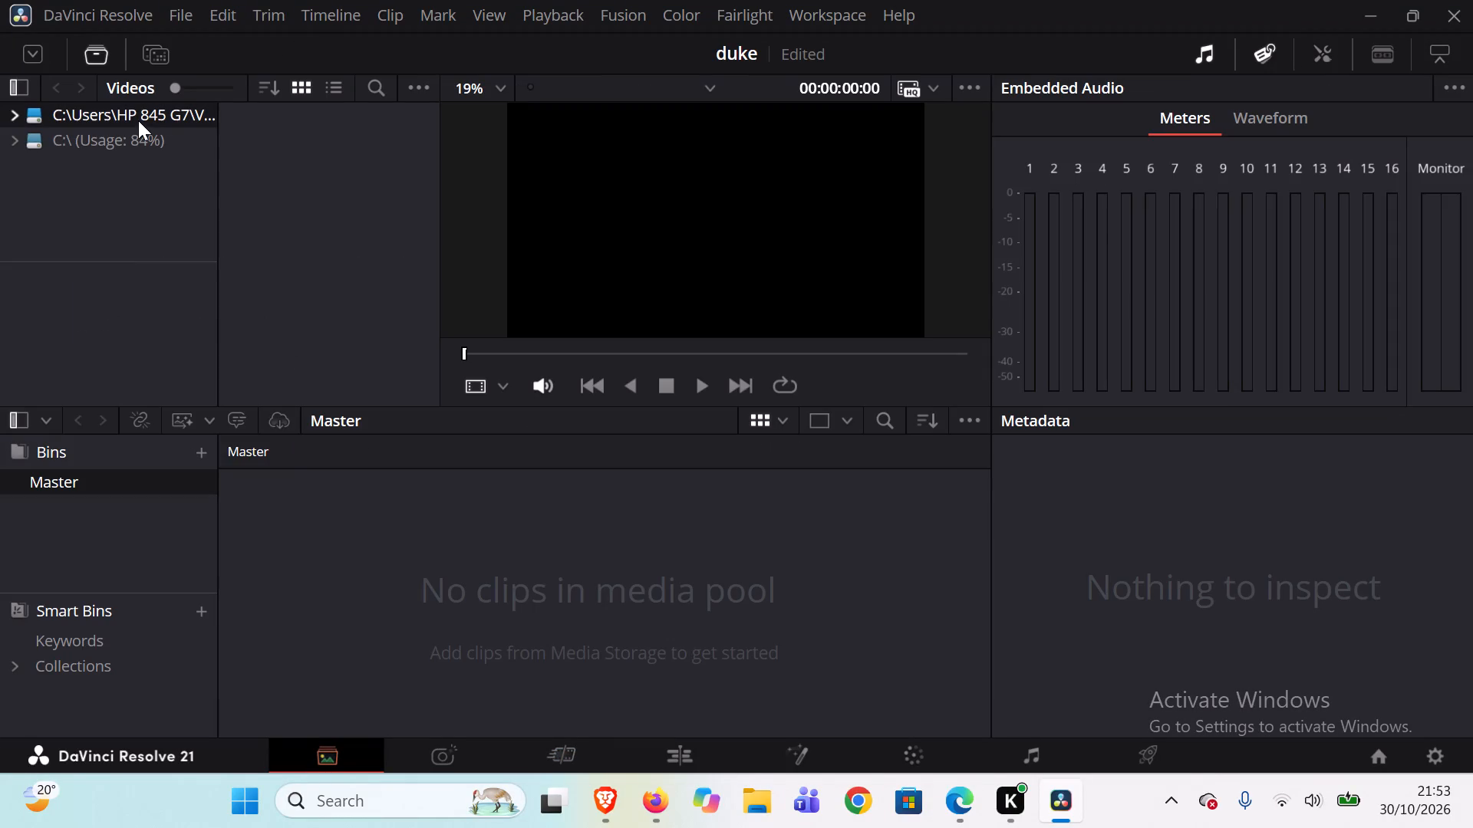
scroll(322, 323, "down", 1)
double_click(279, 340)
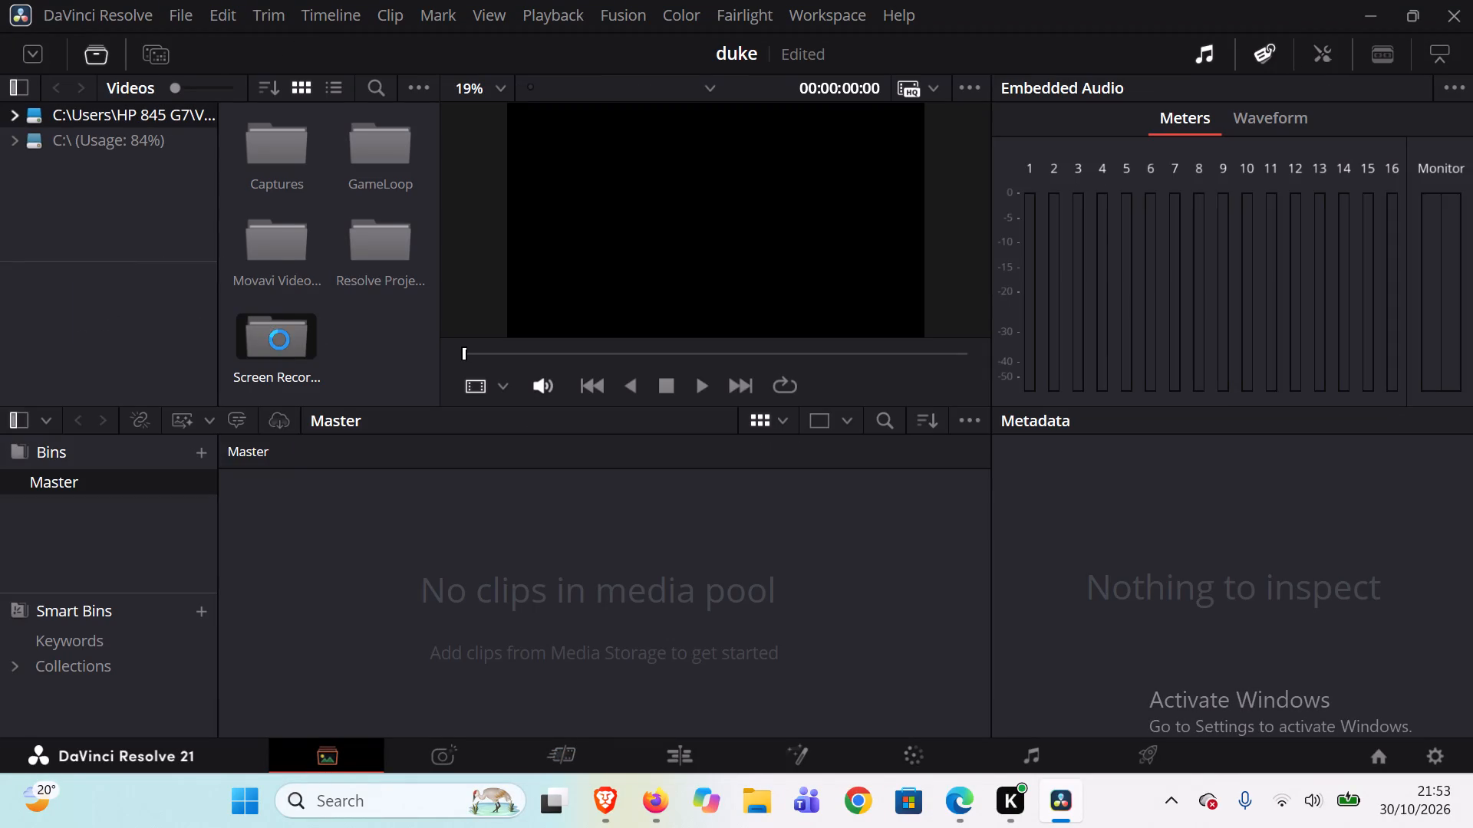
scroll(279, 340, "down", 14)
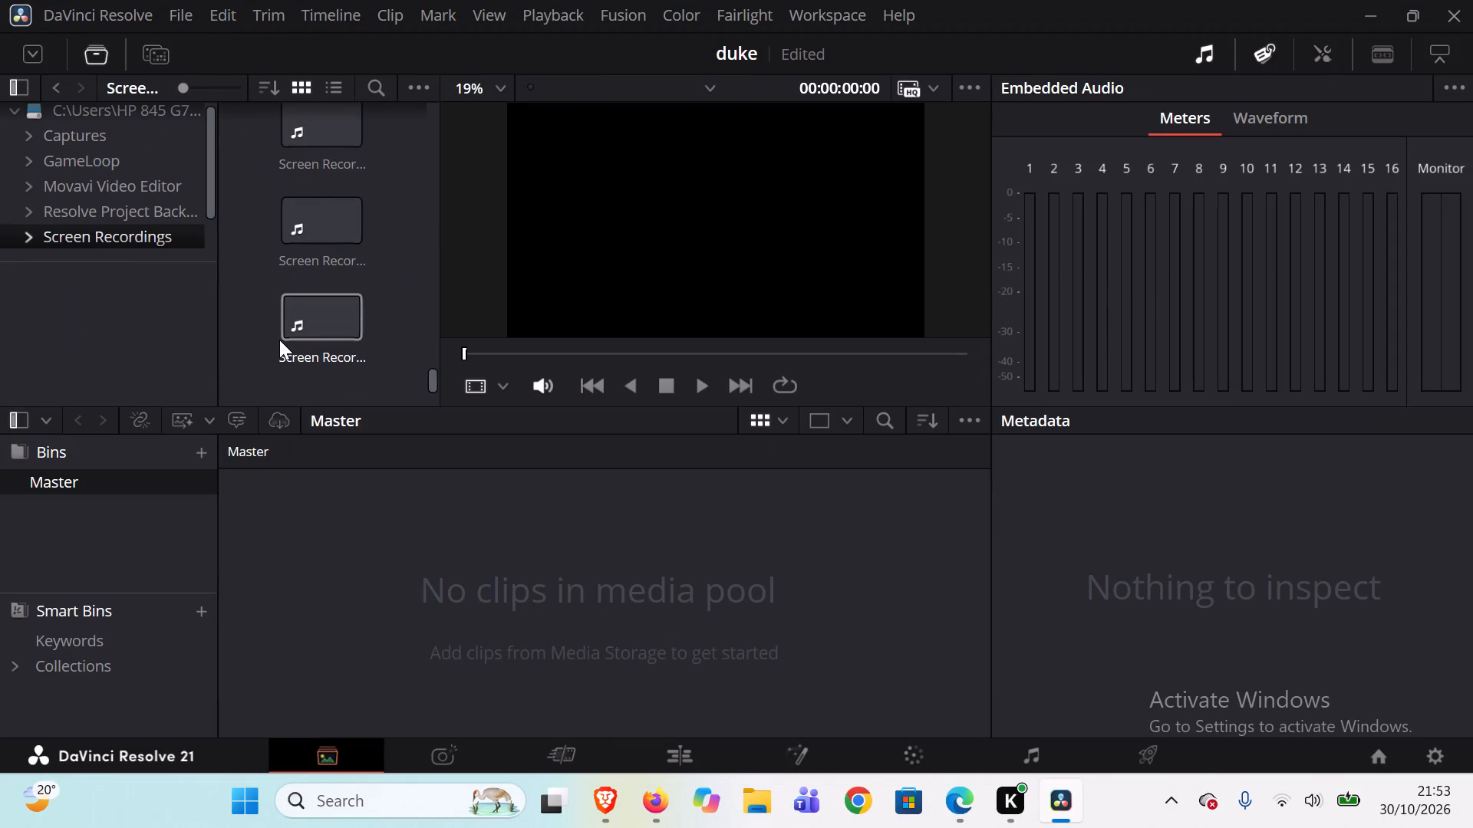
scroll(279, 340, "down", 3)
left_click_drag(333, 320, 309, 556)
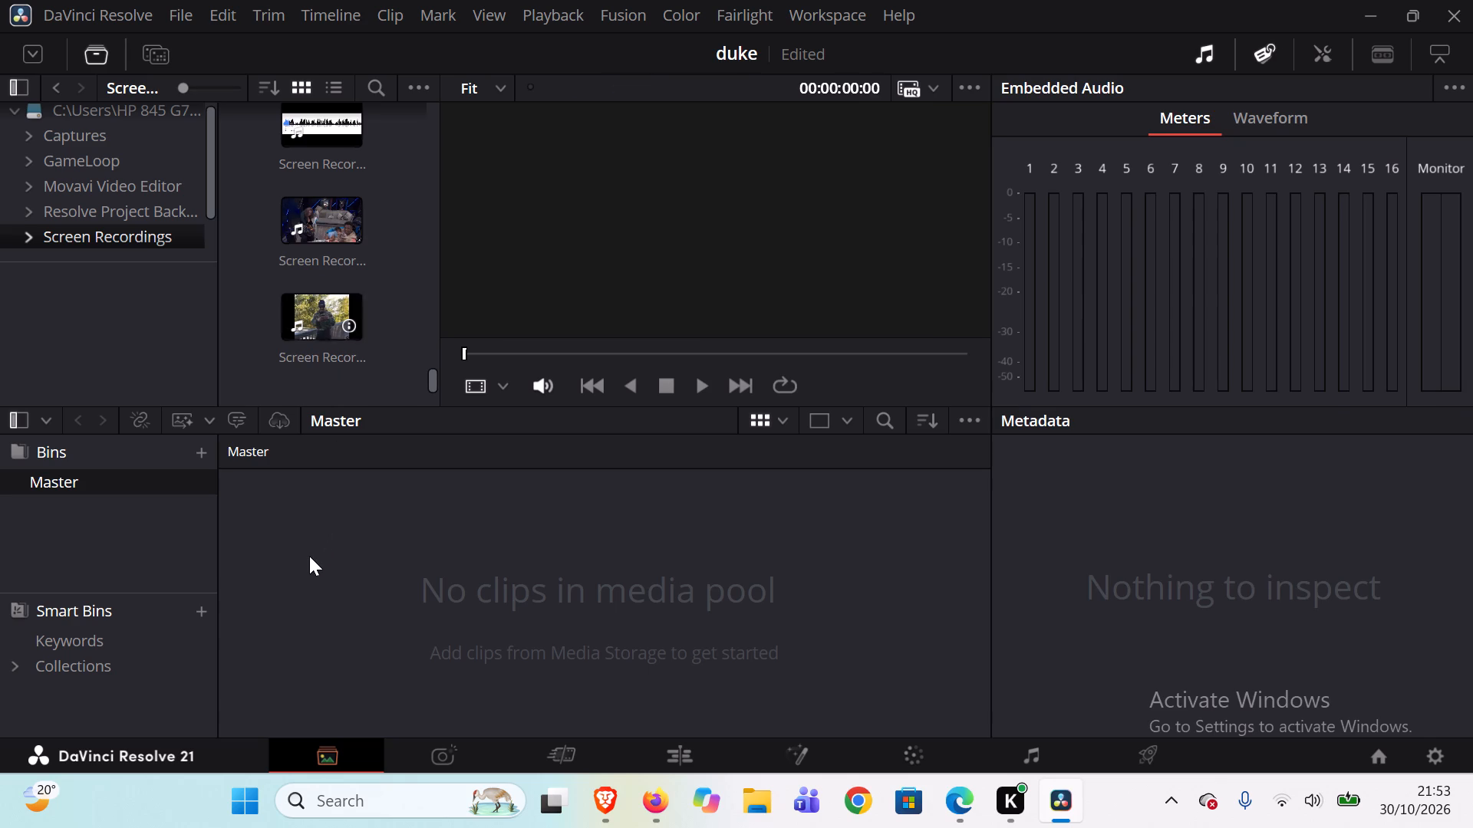
left_click_drag(309, 556, 308, 554)
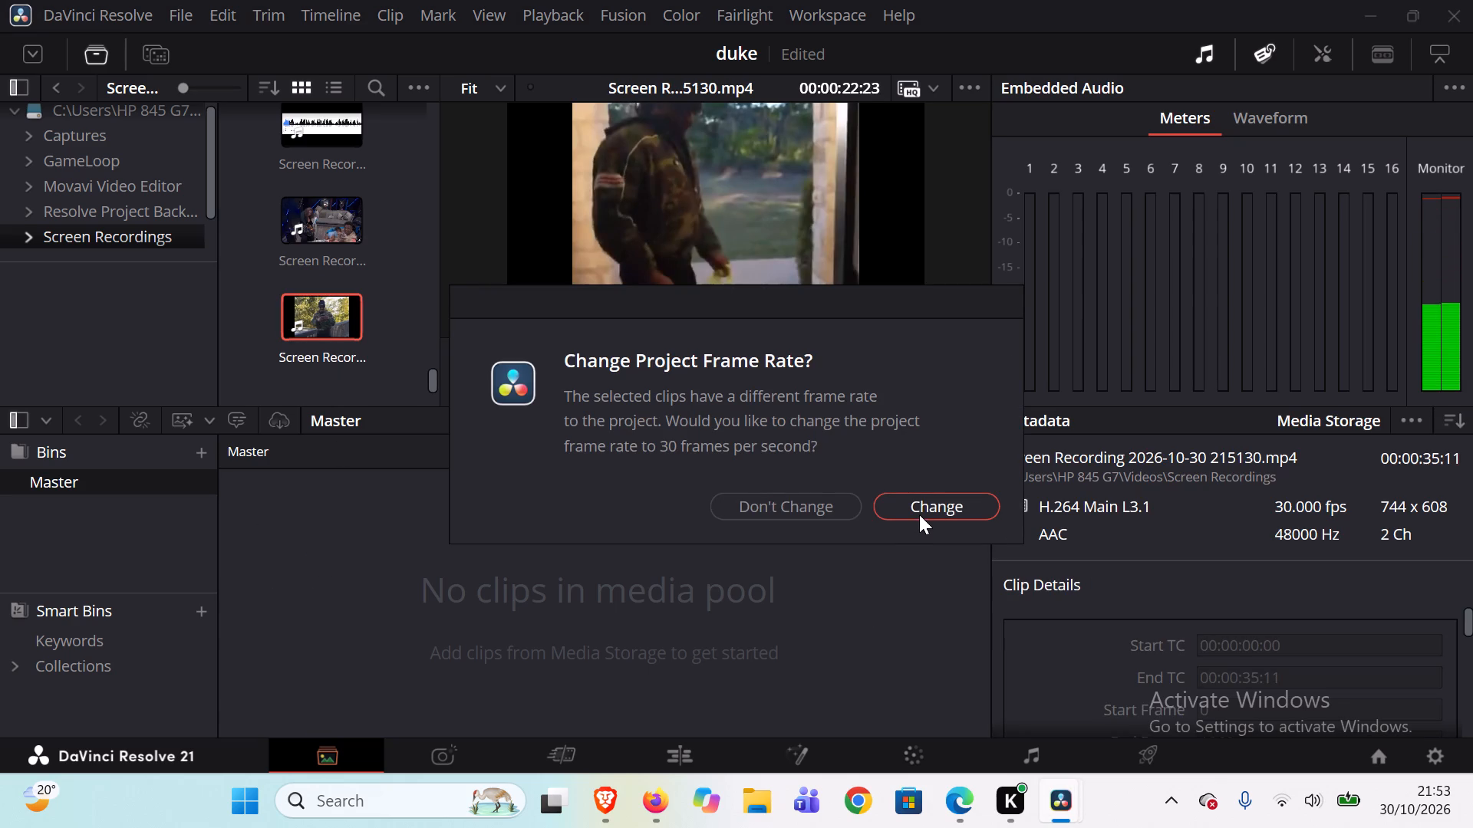
left_click(919, 514)
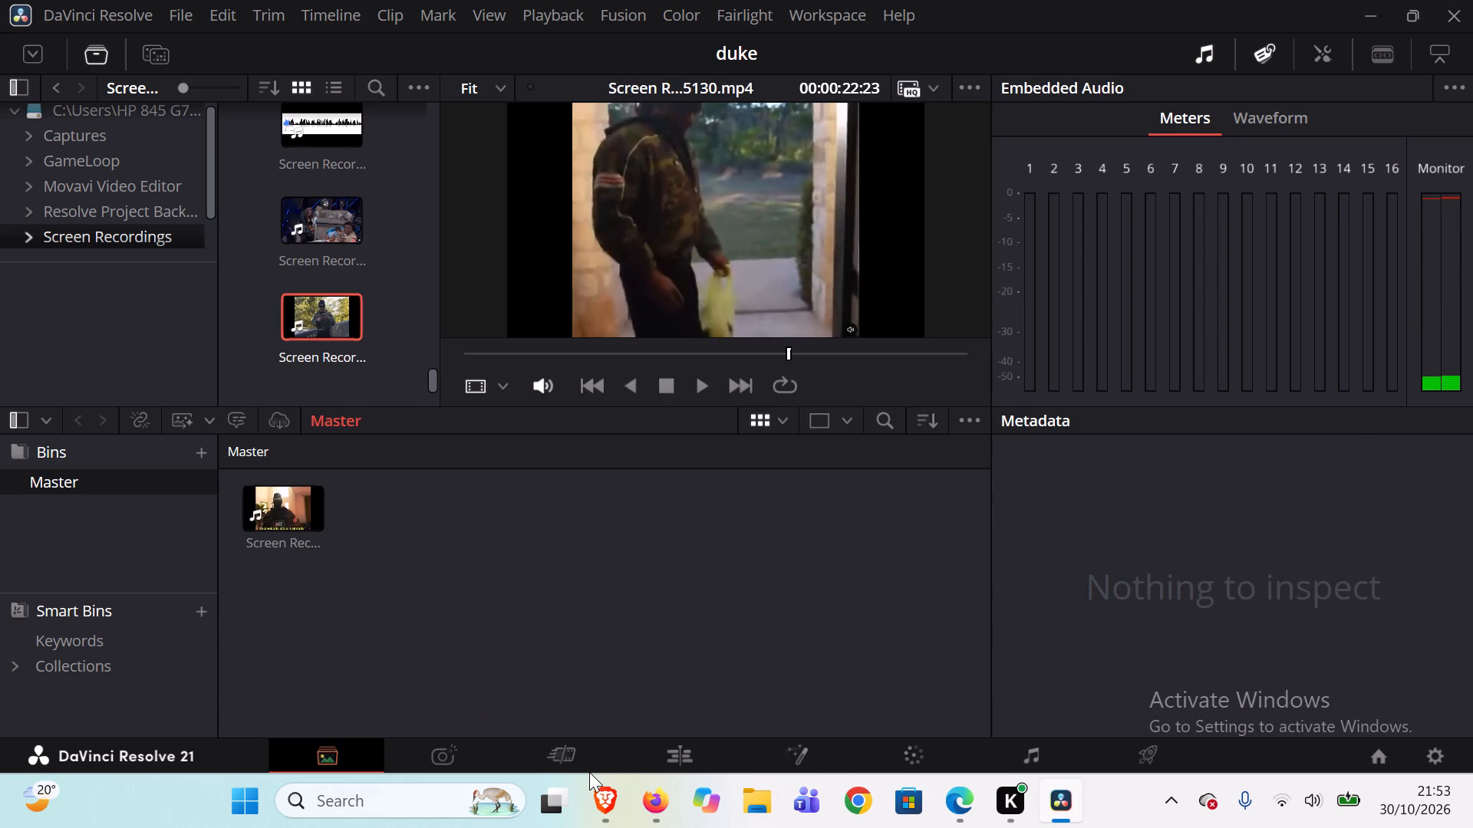
On the Edit page, place the imported screen recording at the start of a new timeline.
left_click(659, 754)
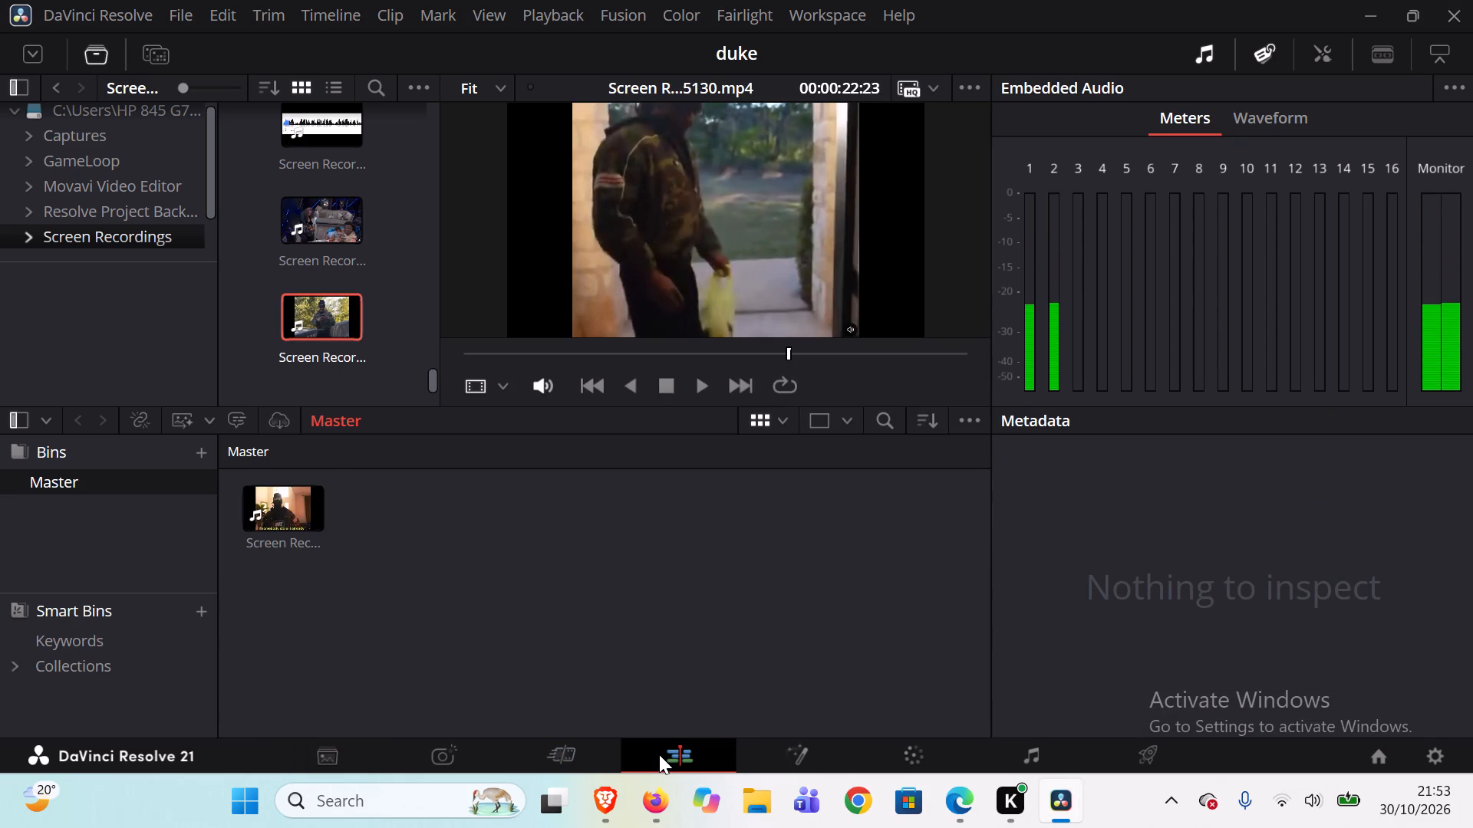
left_click_drag(250, 170, 463, 545)
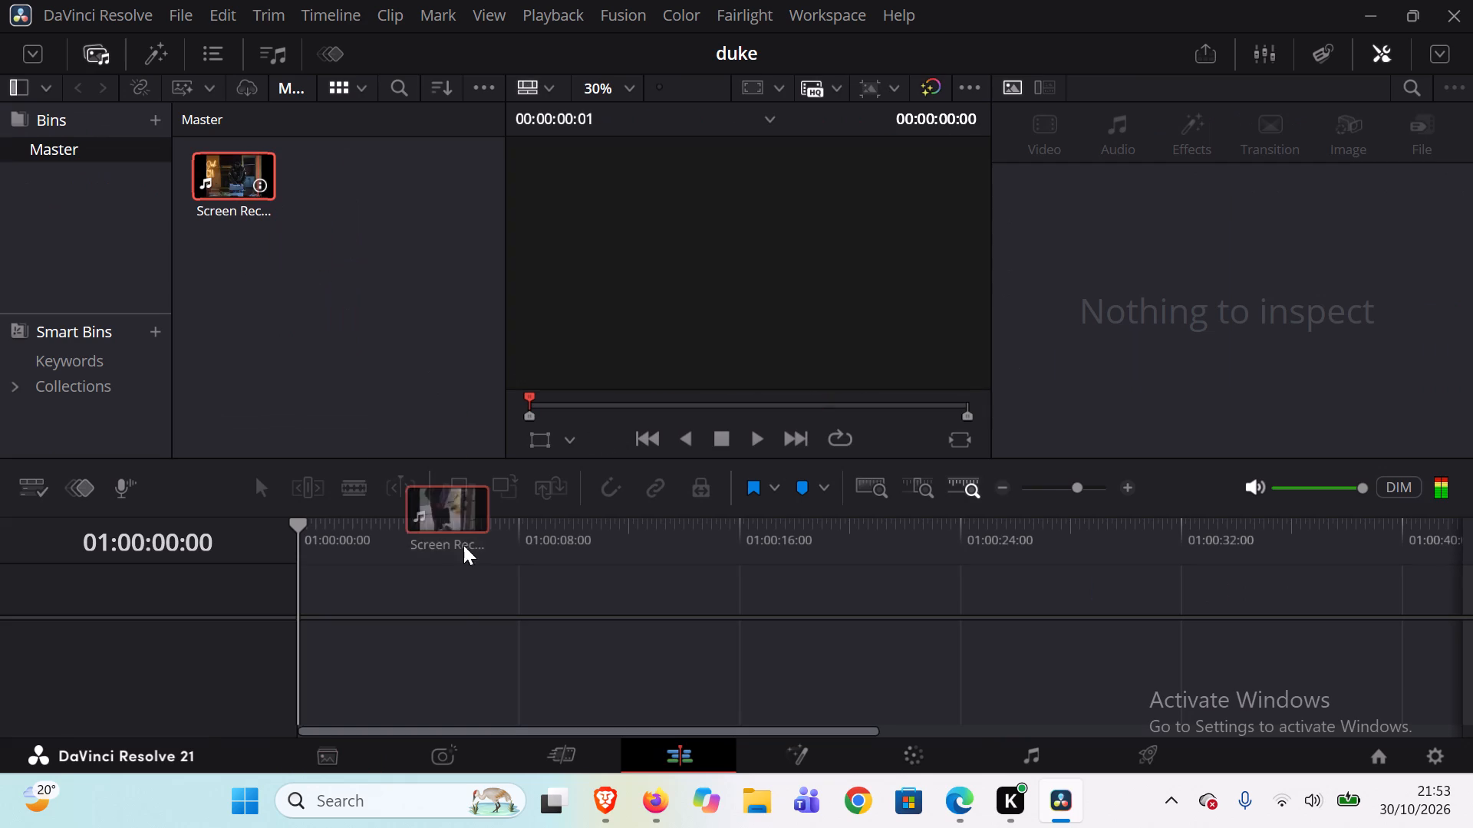
left_click_drag(463, 545, 285, 618)
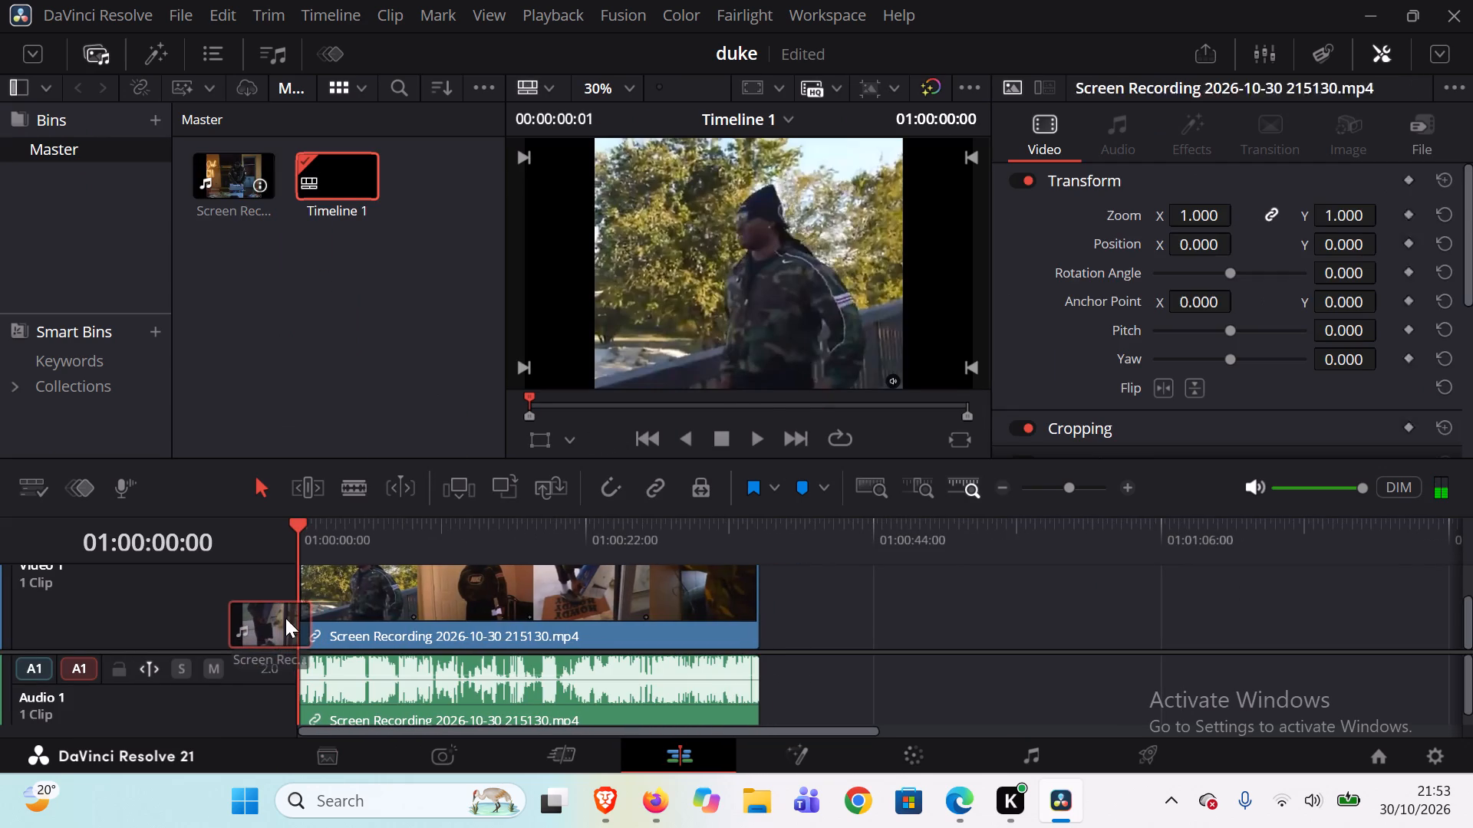
Play the timeline from the beginning to review the recorded clip.
key("space")
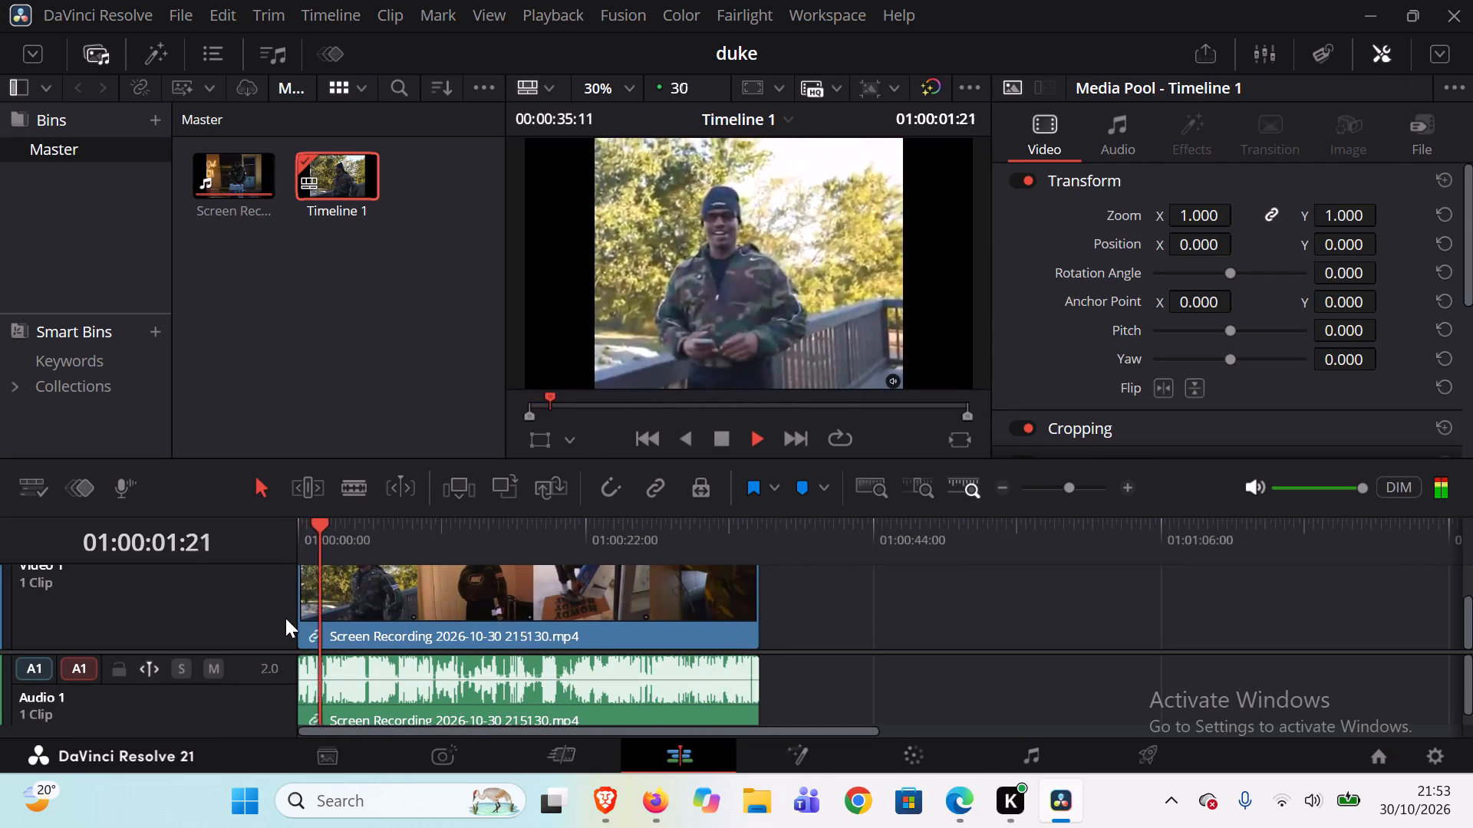
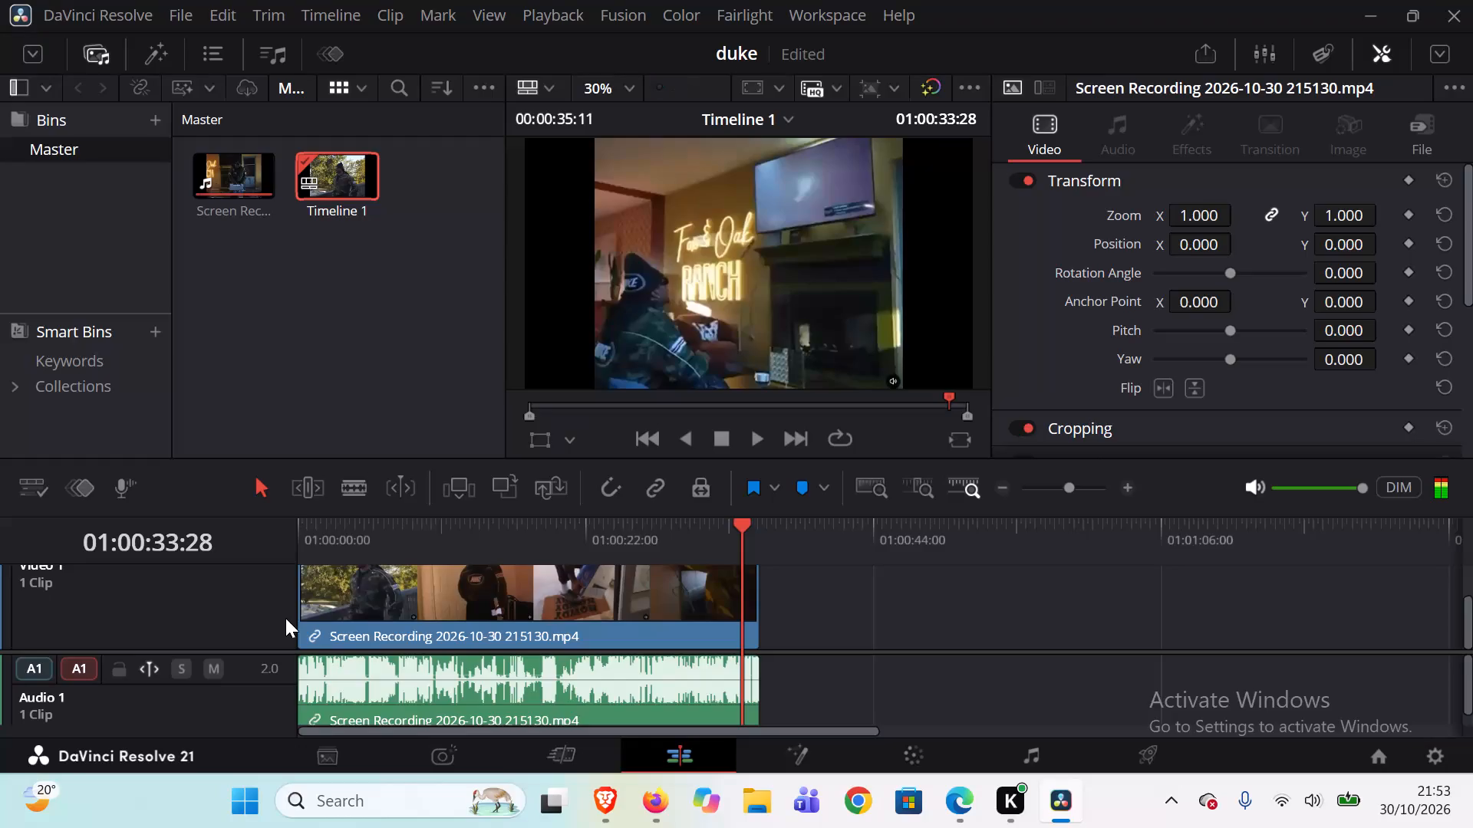
Split the screen recording at 01:00:34:10 and delete the remaining tail from the video and audio tracks.
key("space")
key("space")
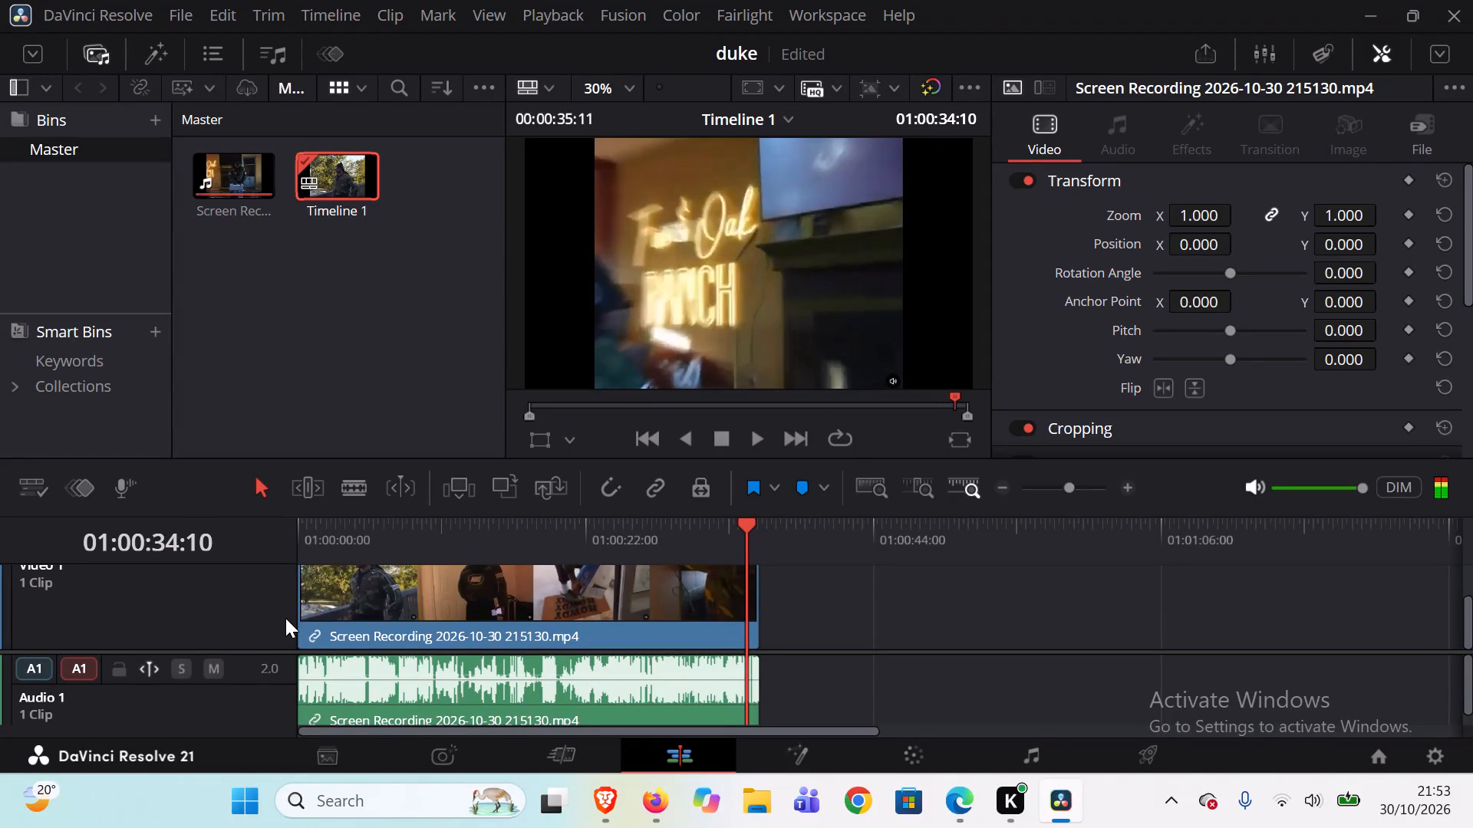
key("ctrl+b")
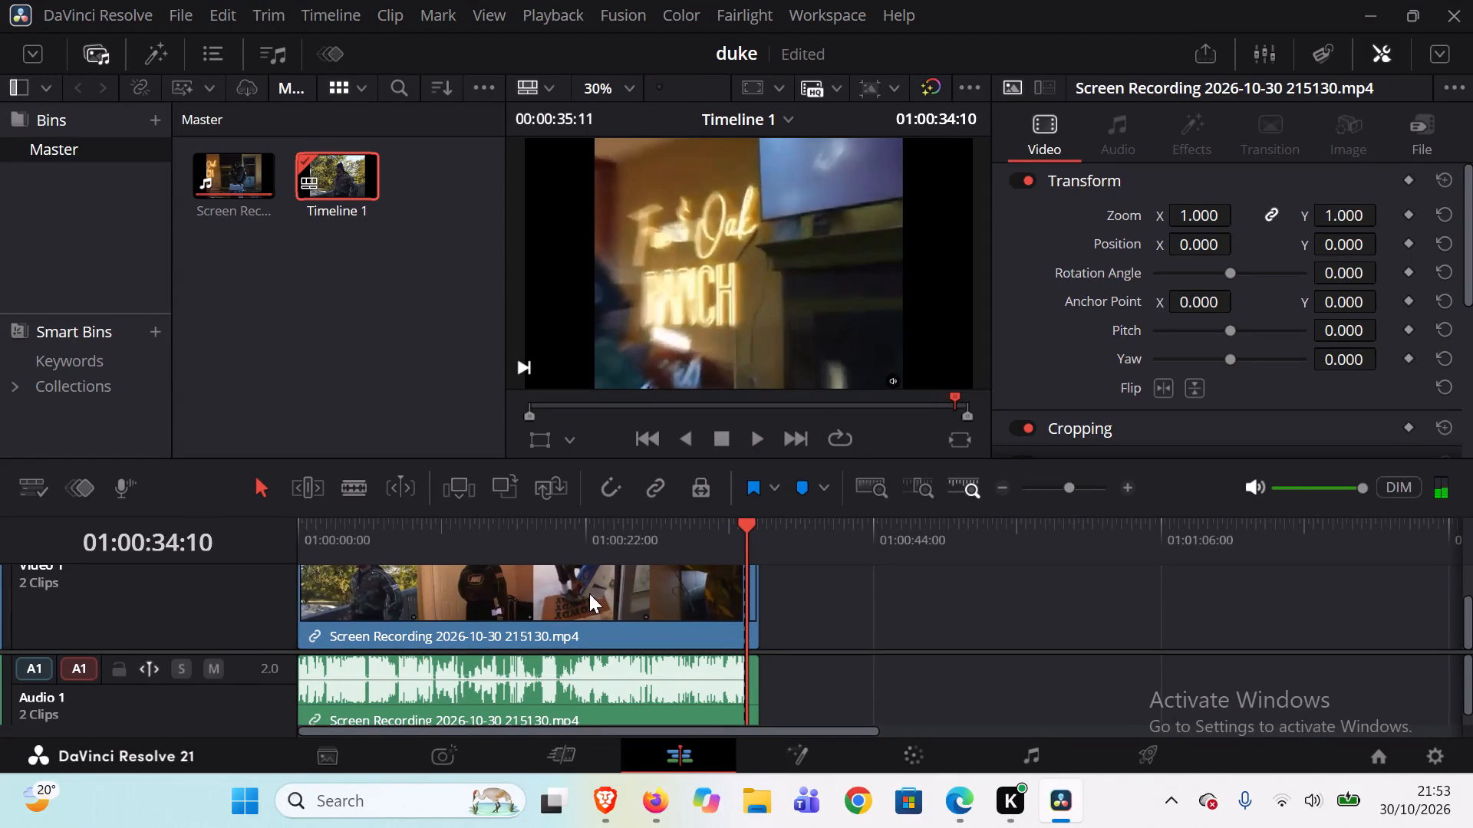
left_click(751, 598)
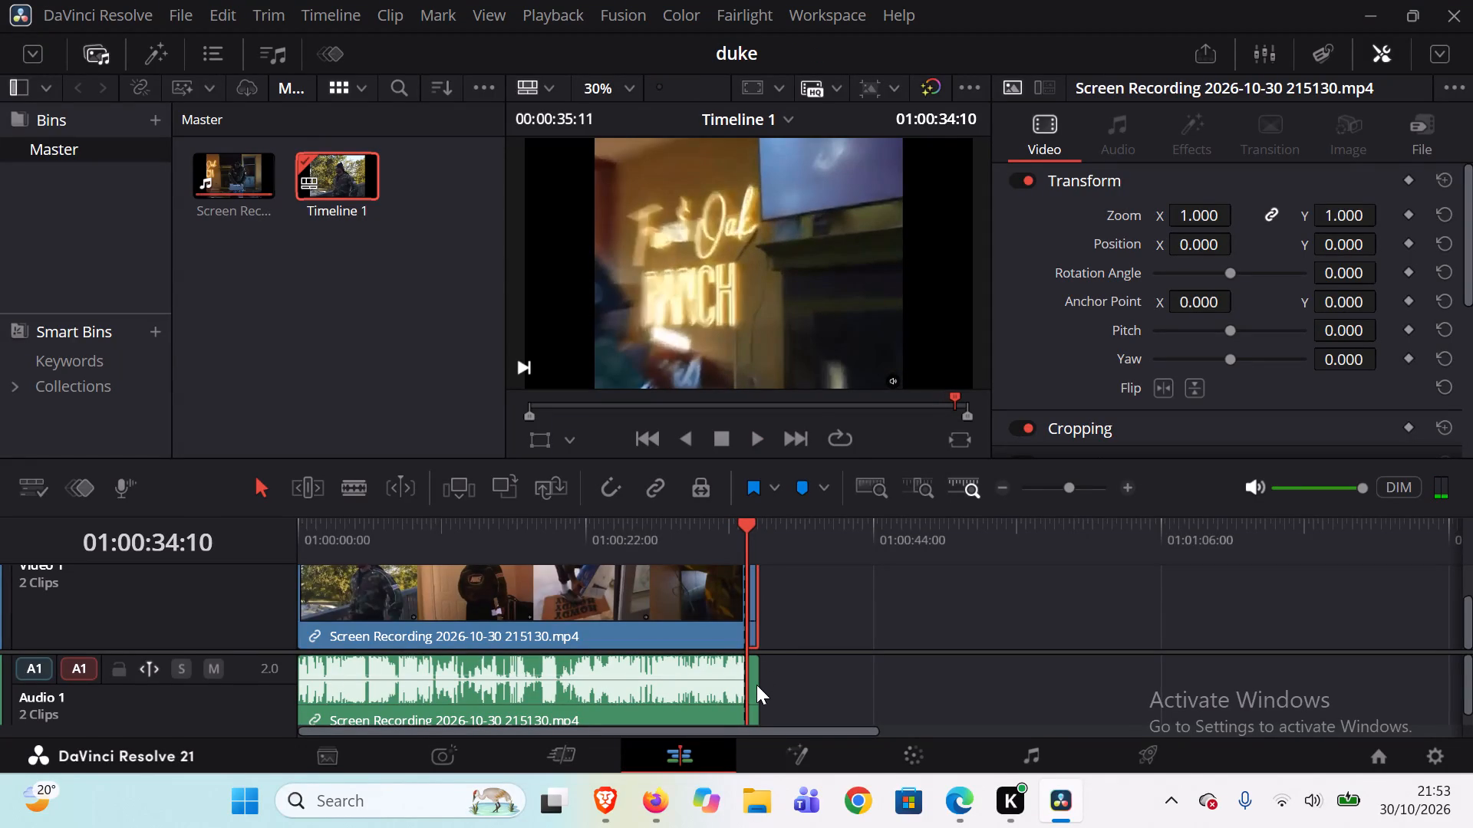
key("BackSpace")
left_click(756, 685)
key("BackSpace")
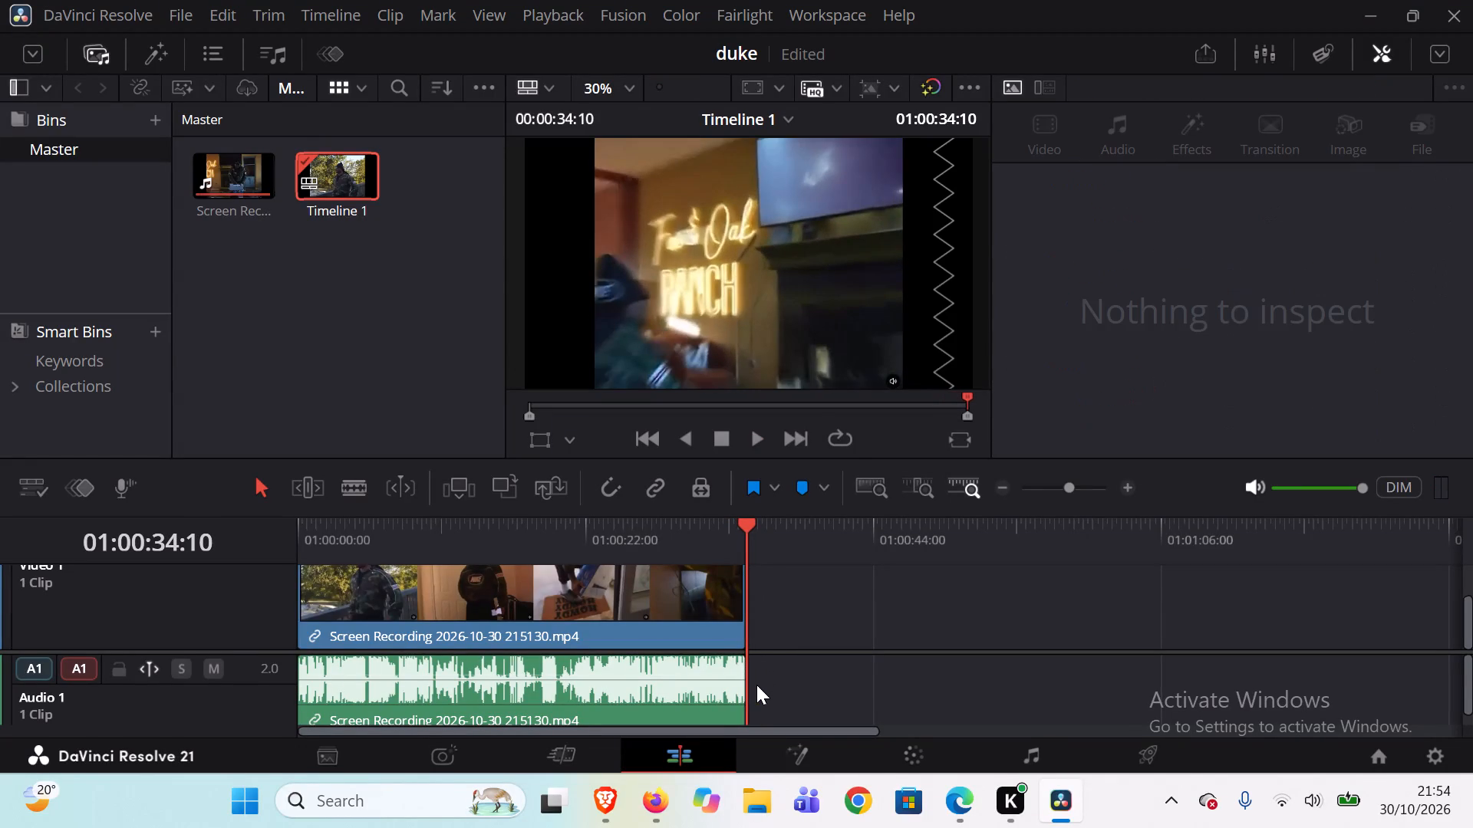
With the playhead at 01:00:32:03, add a Text+ node over the recording on the Fusion page and select it.
left_click_drag(747, 526, 718, 542)
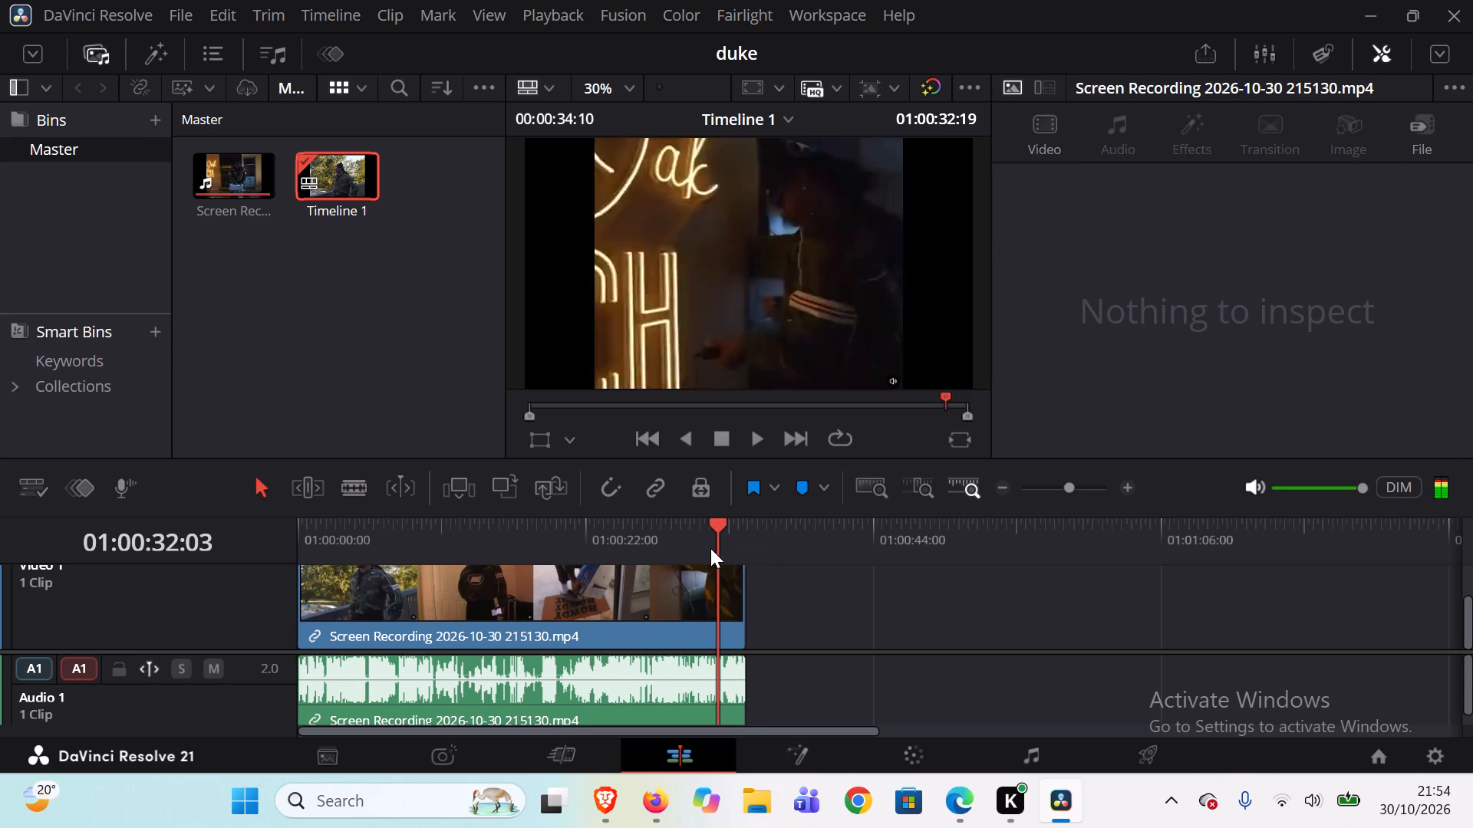
left_click(776, 748)
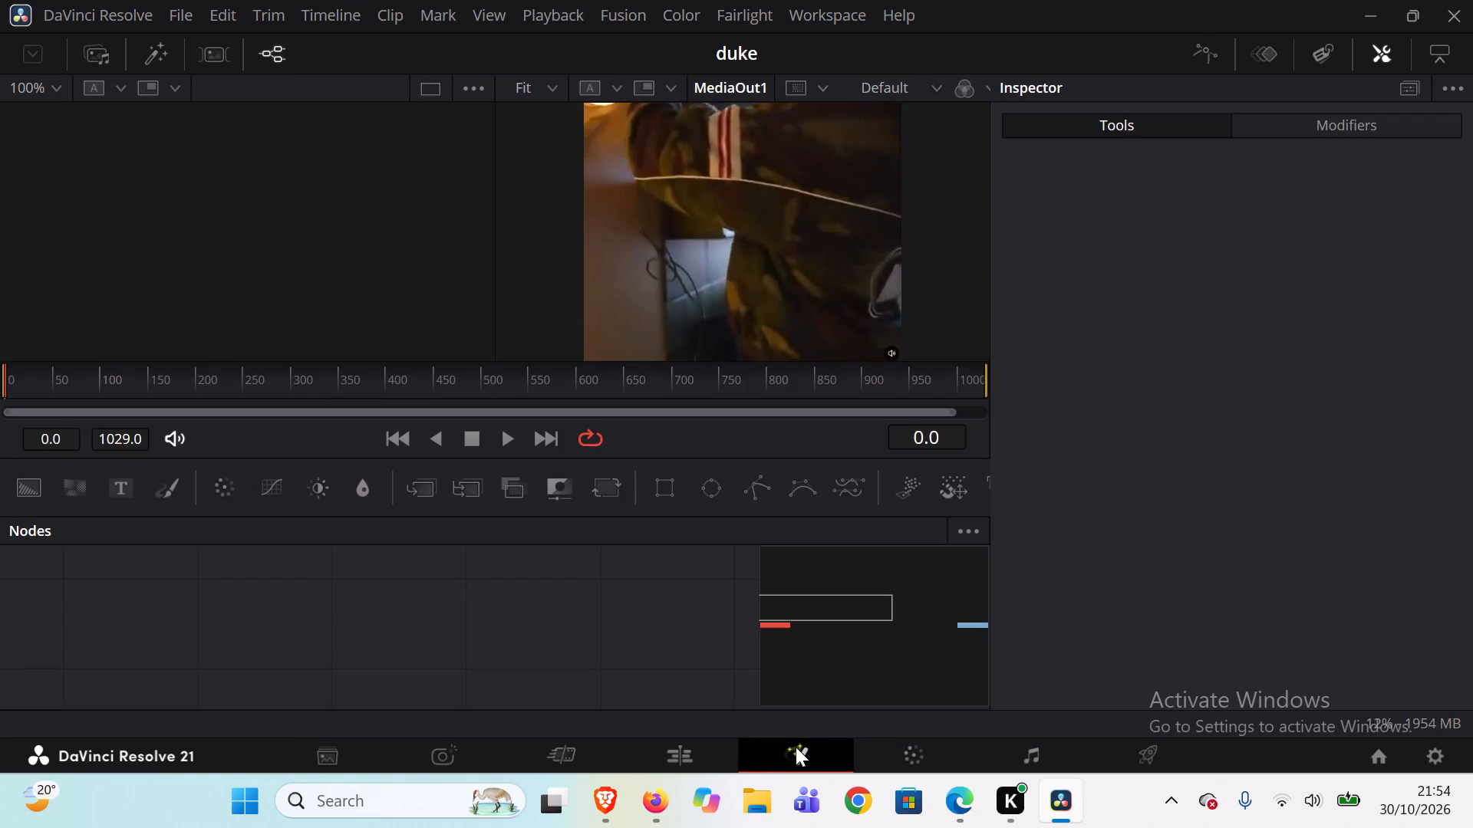
key("shift+space")
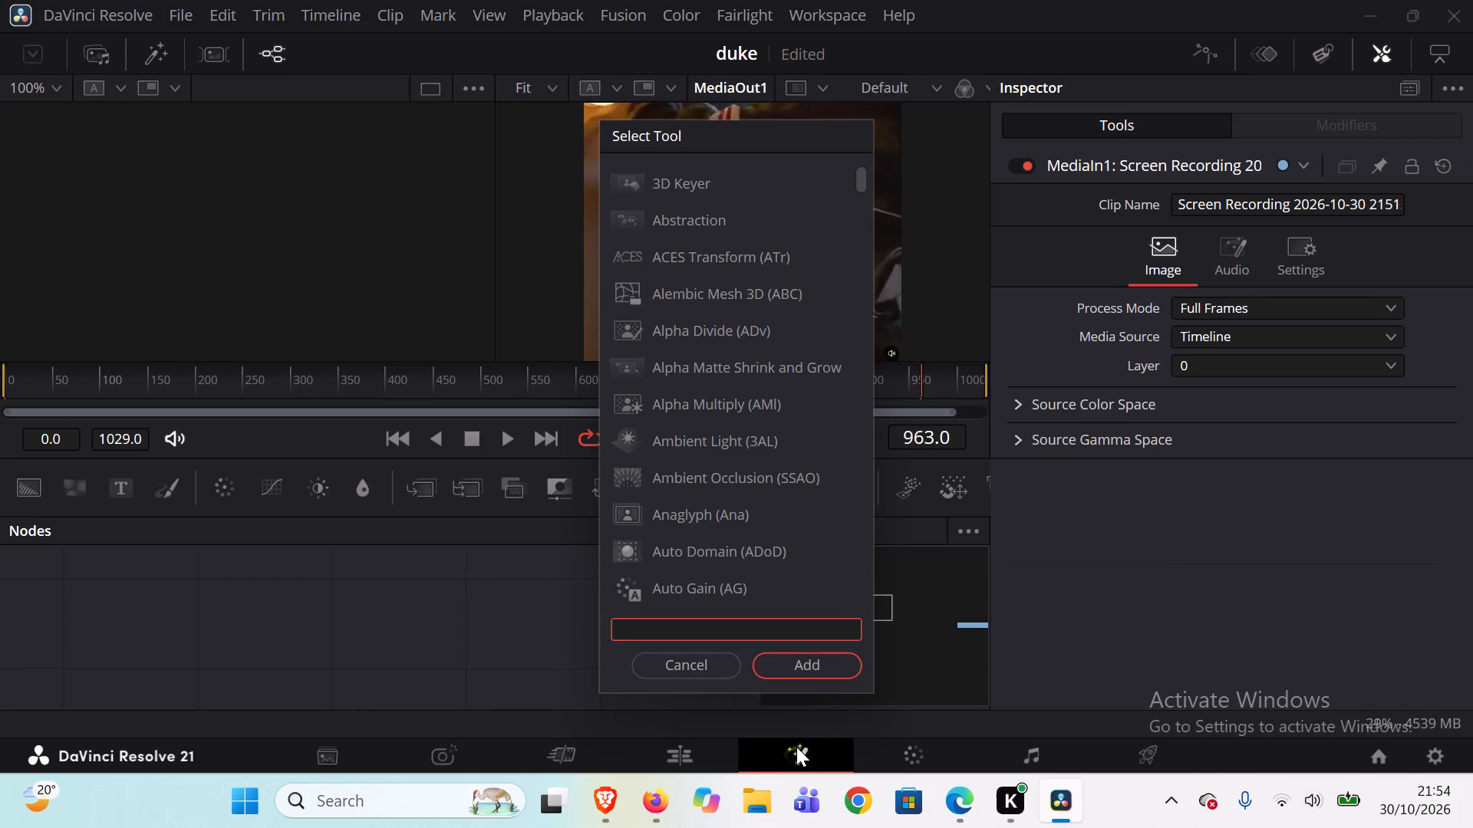
type("text")
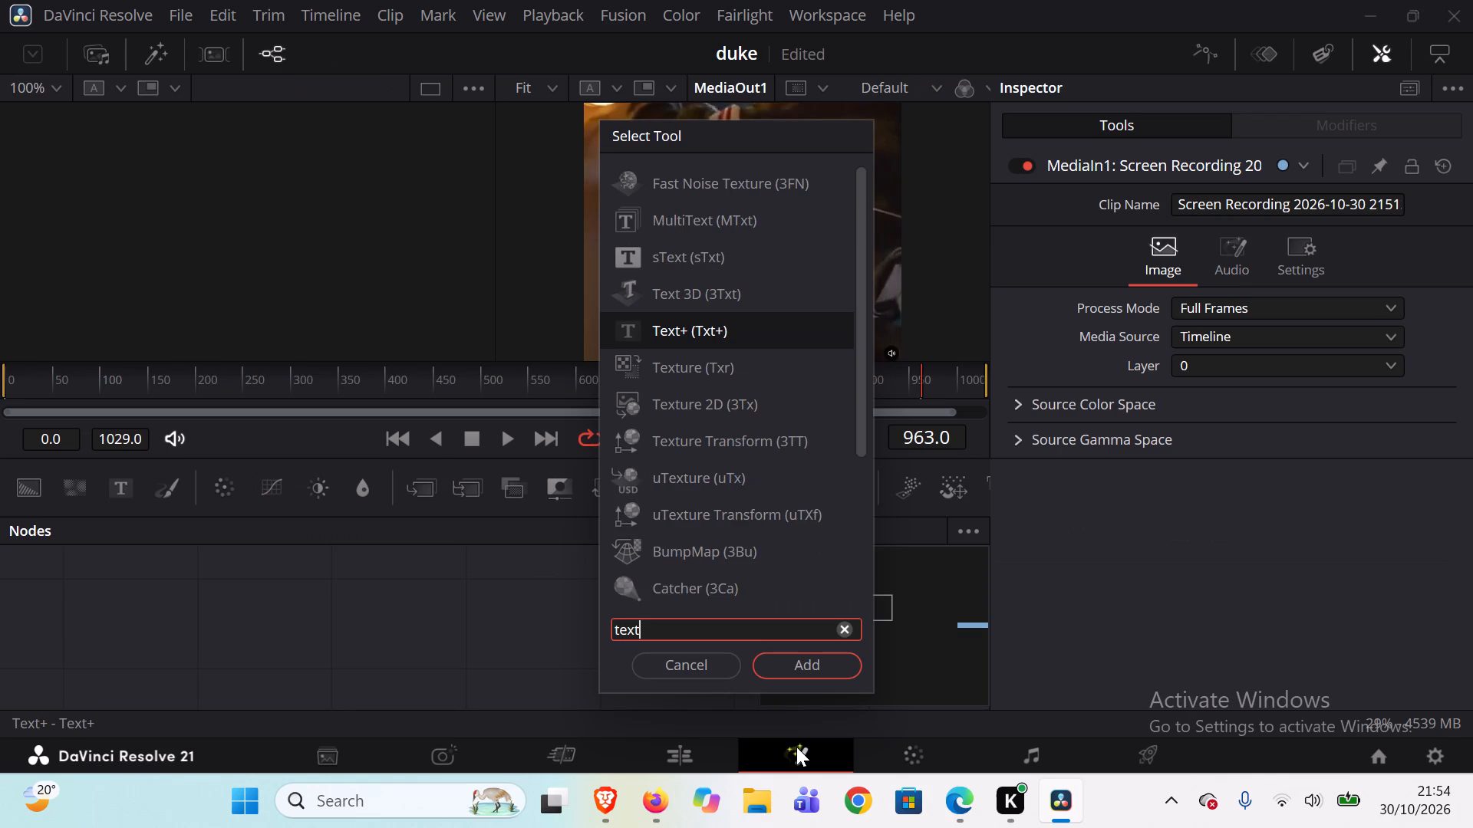
key("Return")
left_click(272, 631)
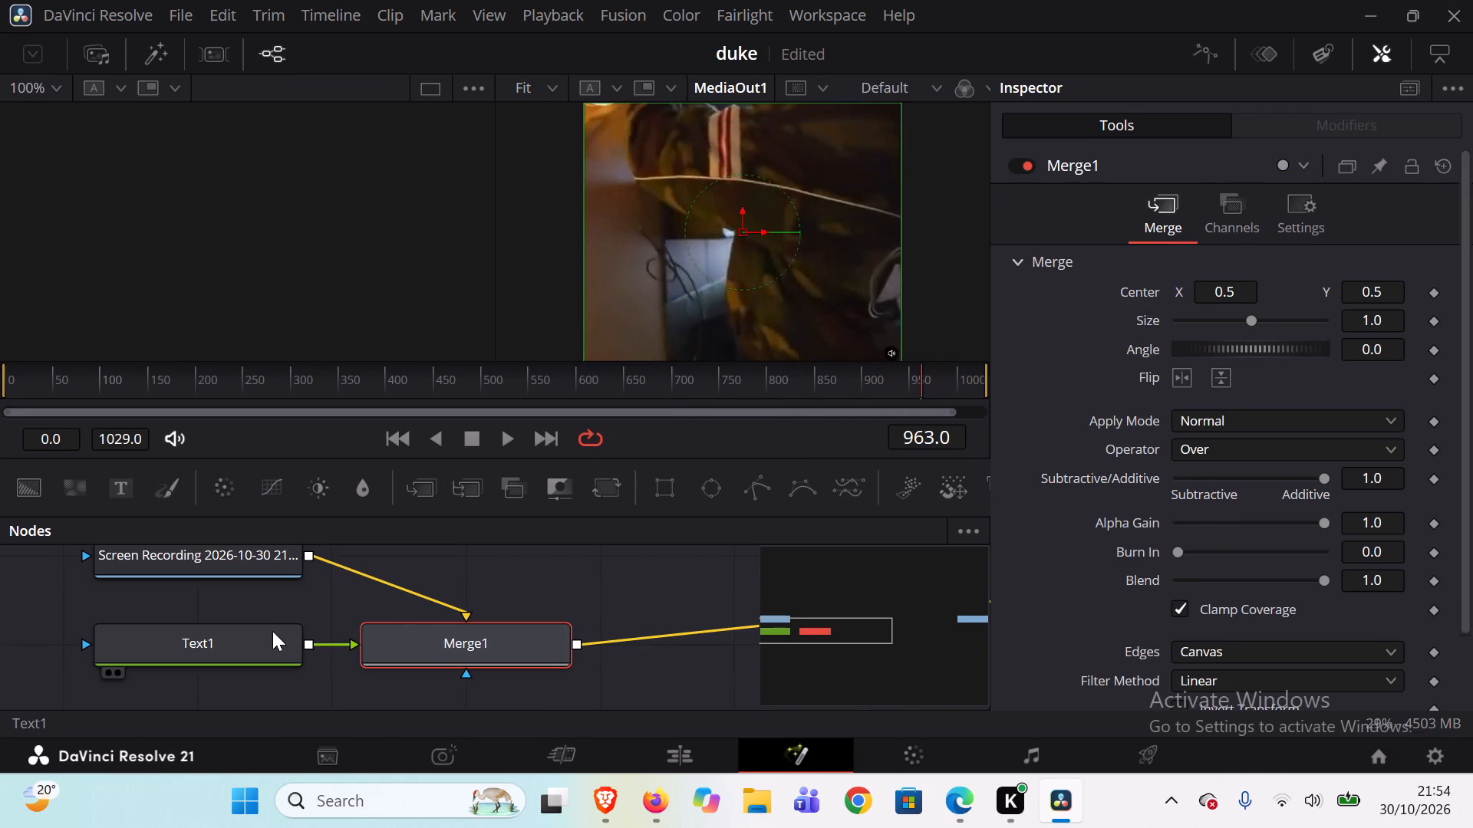
Switch to Brave and open the X home page in a new tab.
left_click(588, 797)
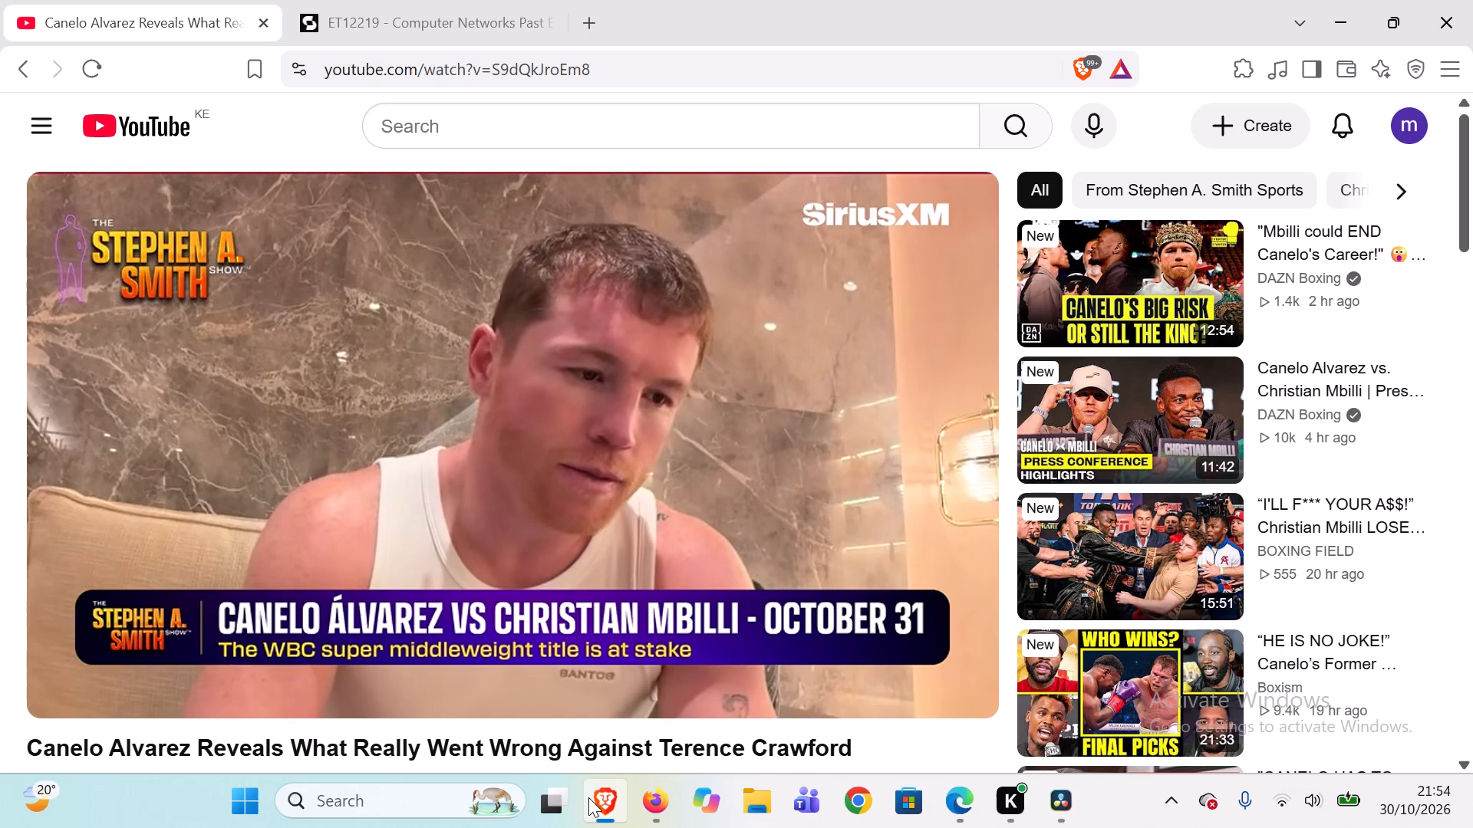
left_click(594, 16)
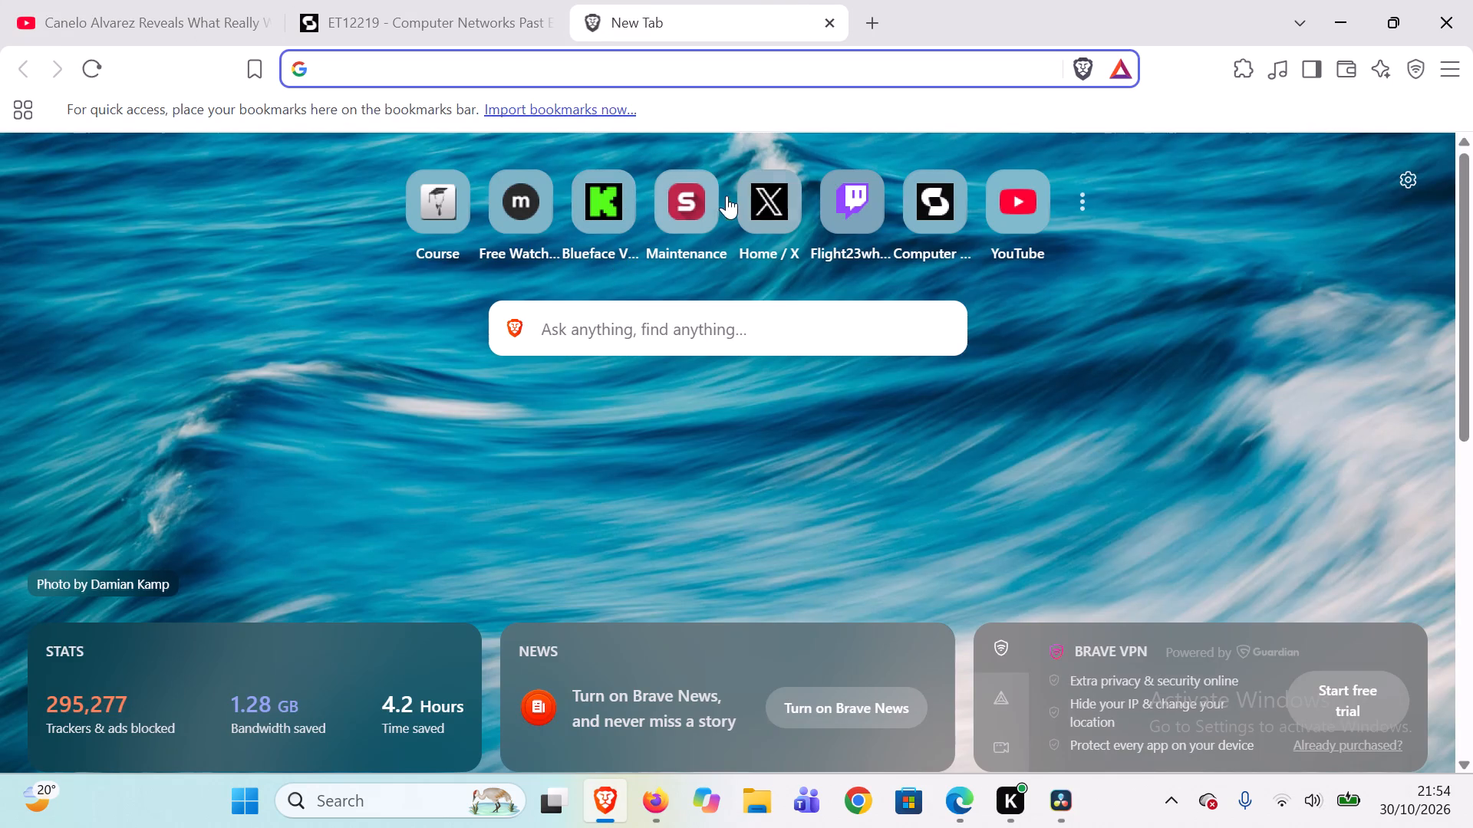
left_click(766, 212)
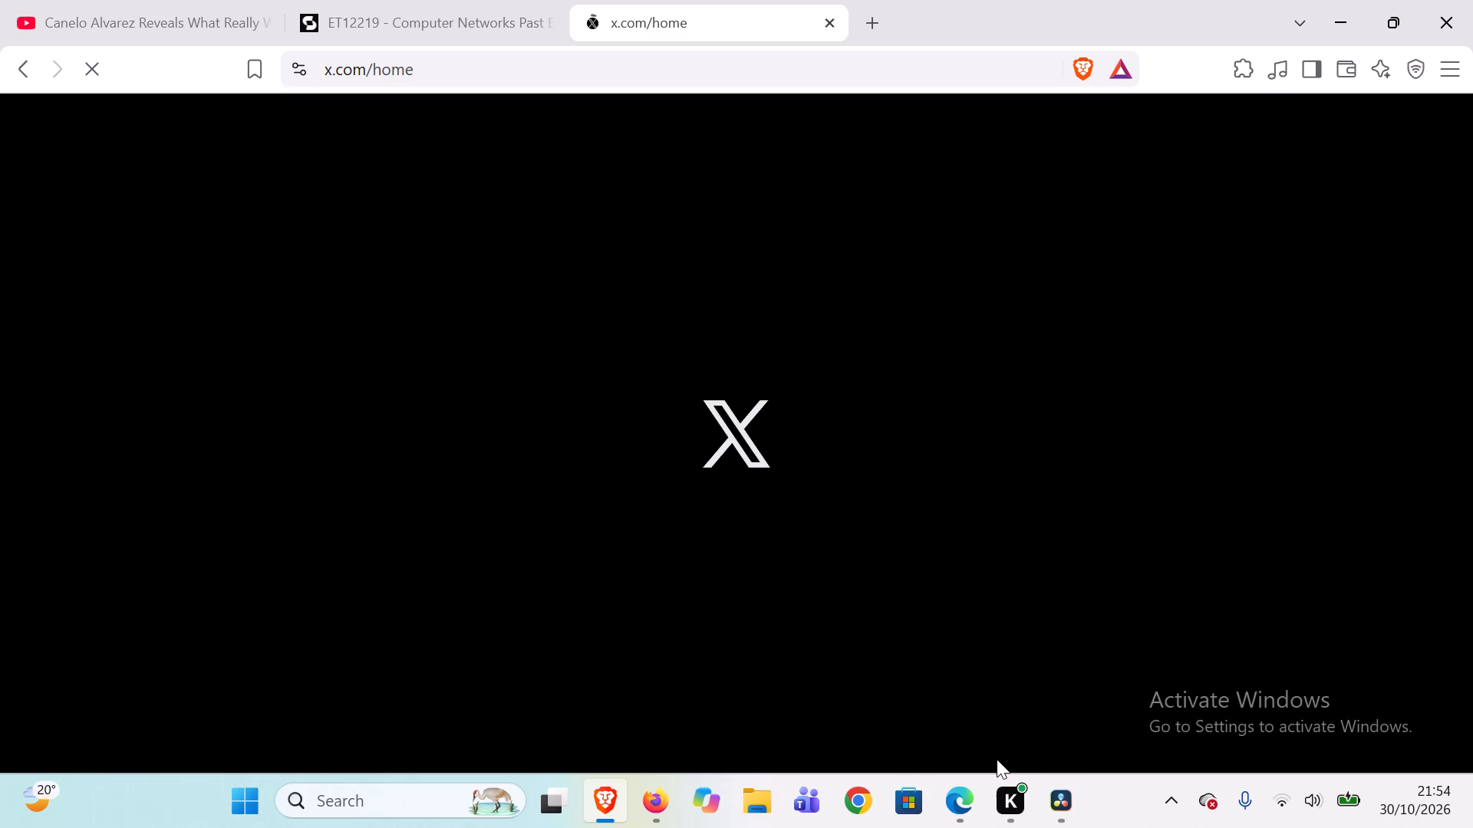
Back in DaVinci Resolve, enter the two-line quoted caption "Duke Dennis doordashe ps5 / like it is a bag of fries", breaking after ps5.
left_click(1064, 800)
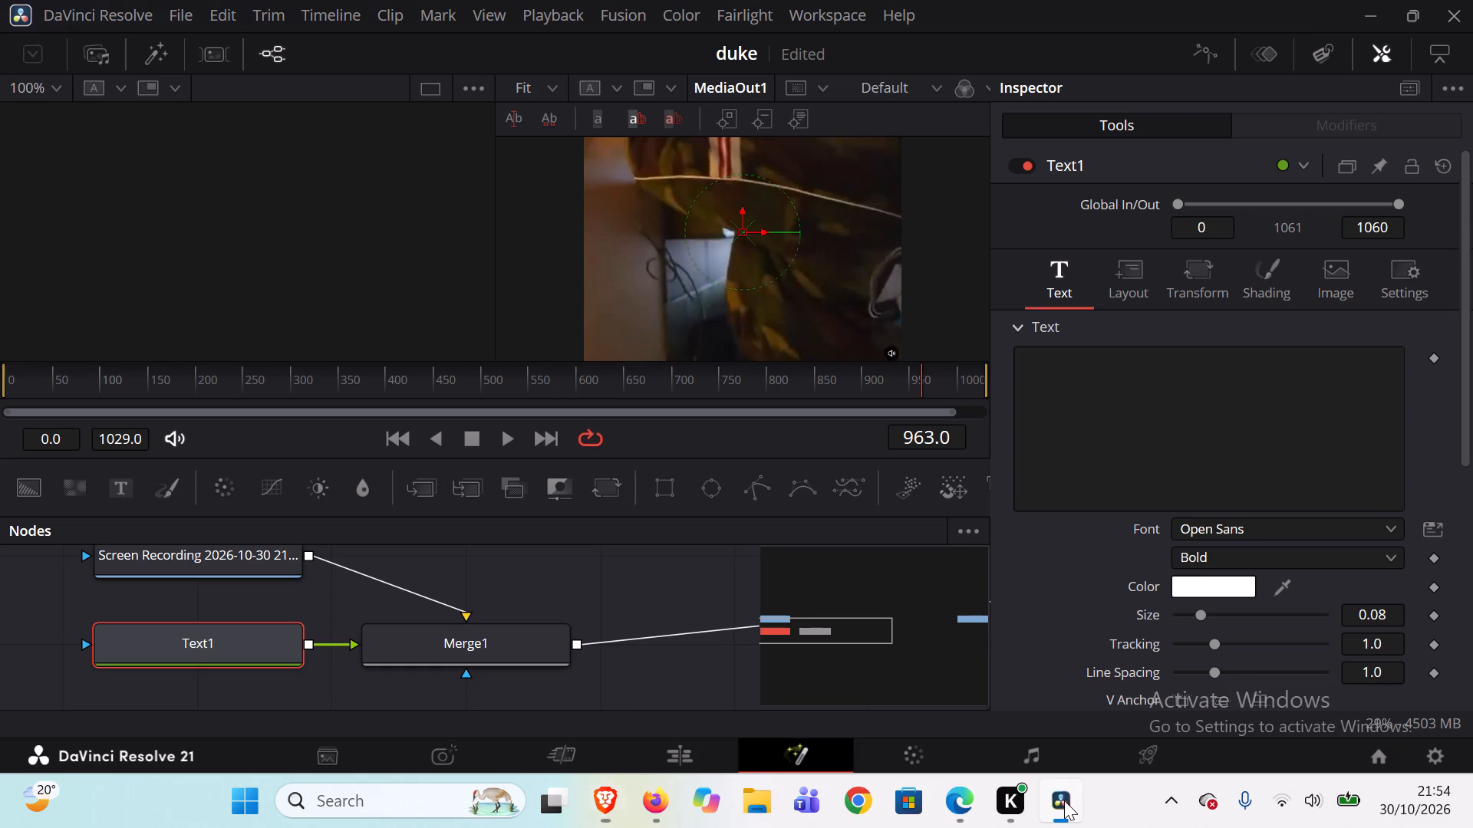
left_click(1118, 367)
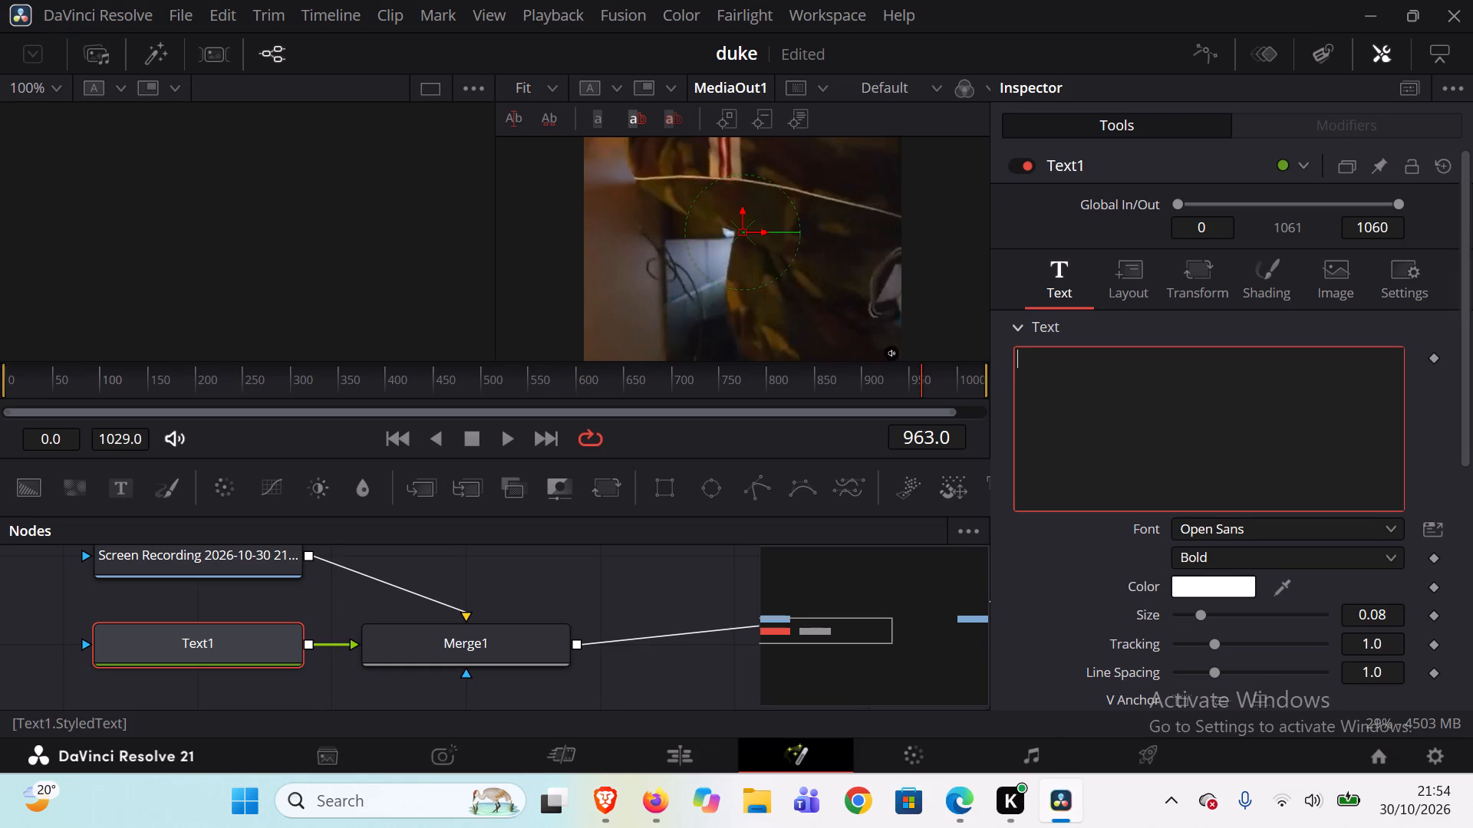
type("Duke Dennis doordash")
type("e ps")
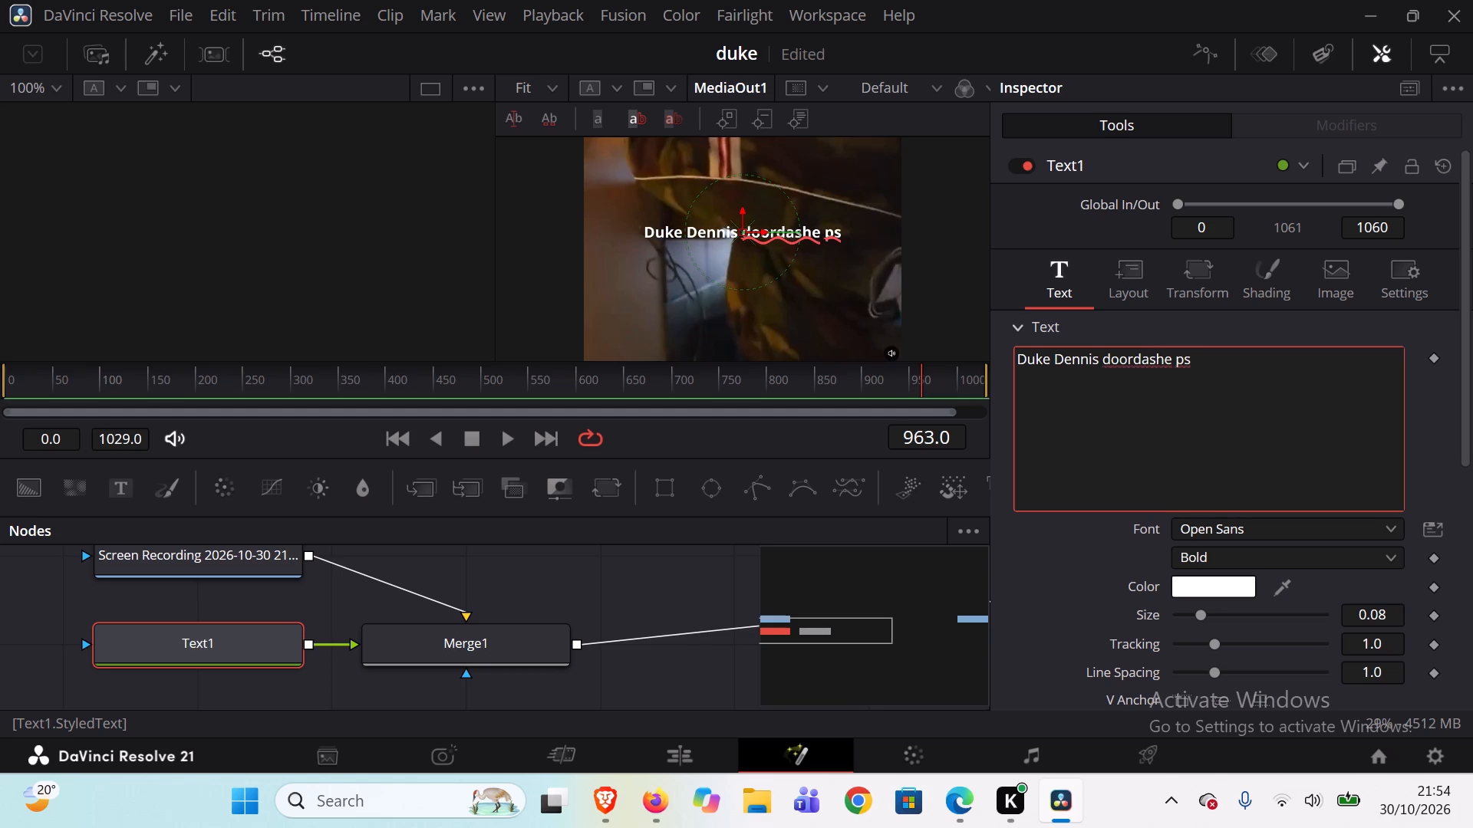
type("5")
key("space")
type("like it")
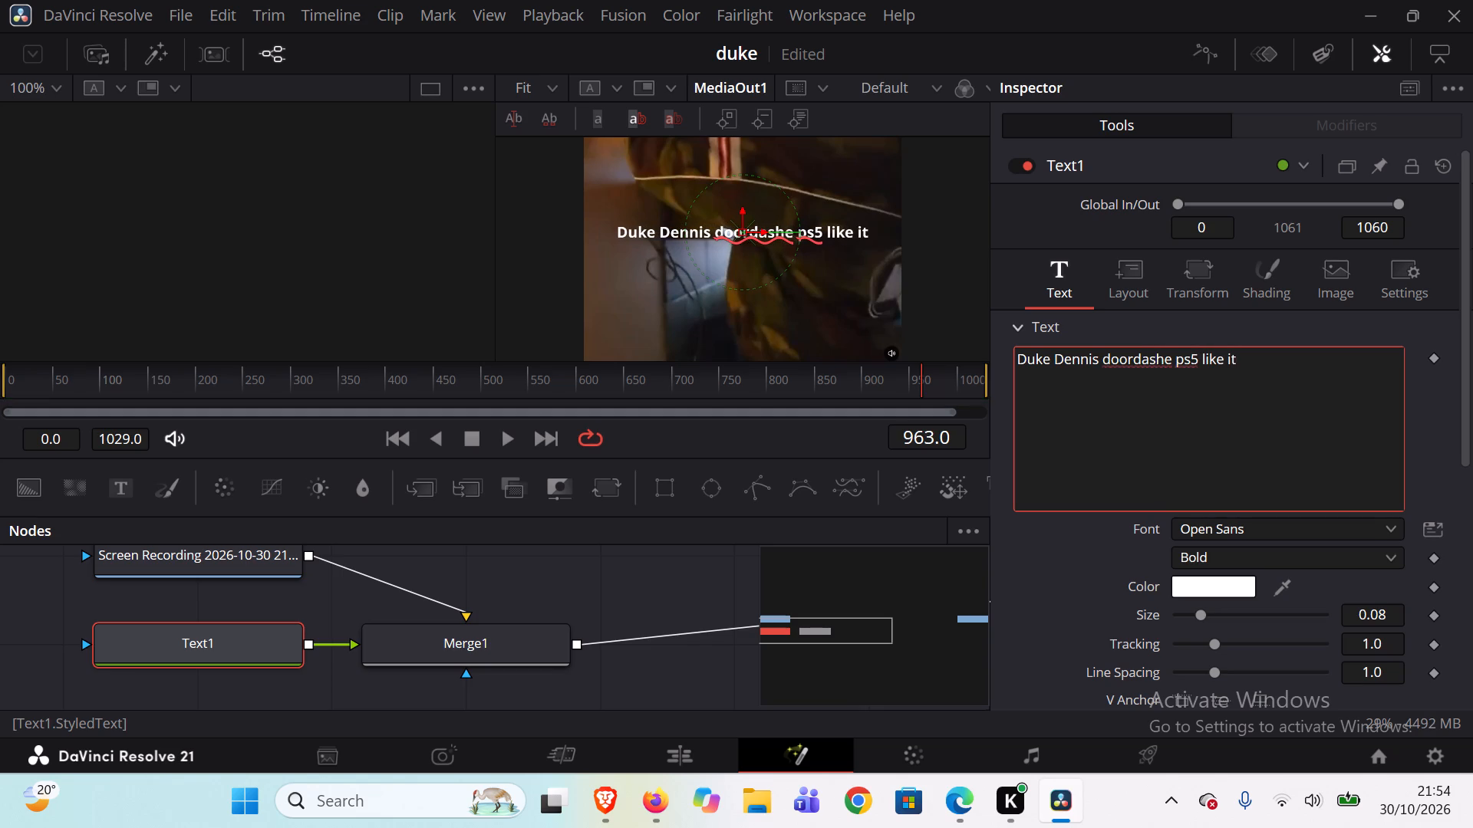
key("space")
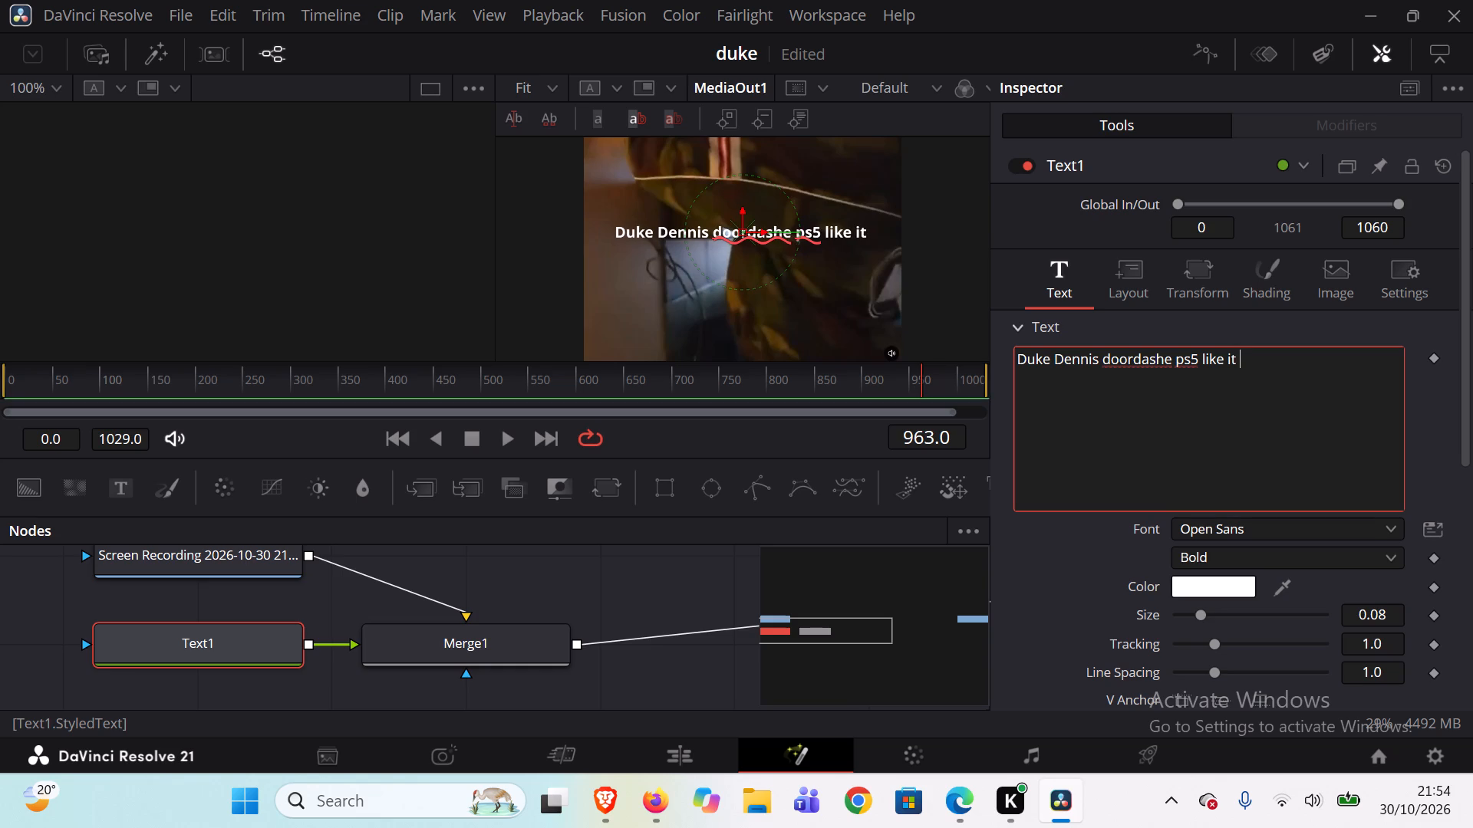
type("is a bag of fries")
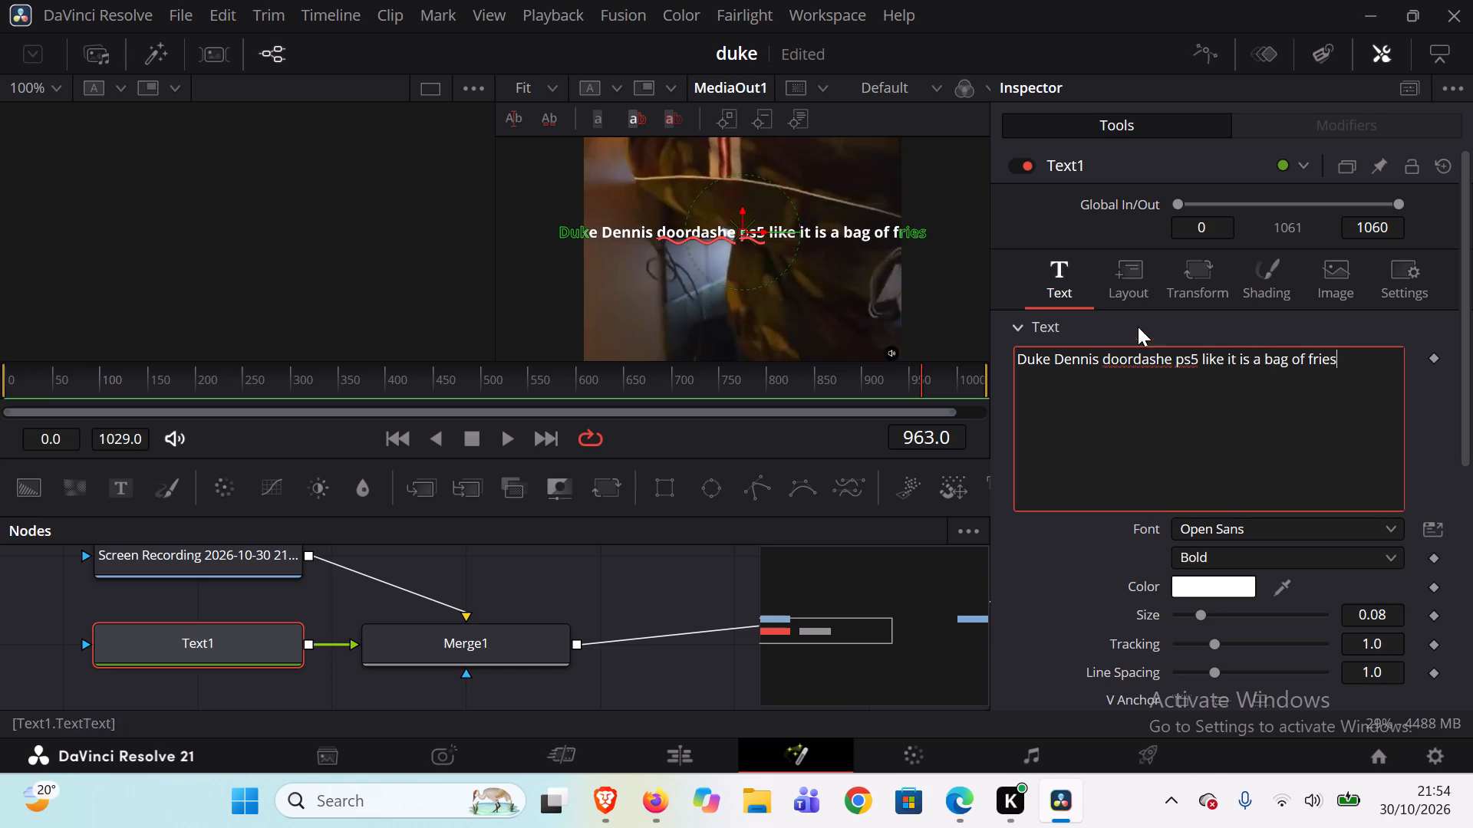
left_click(1197, 356)
key("Return")
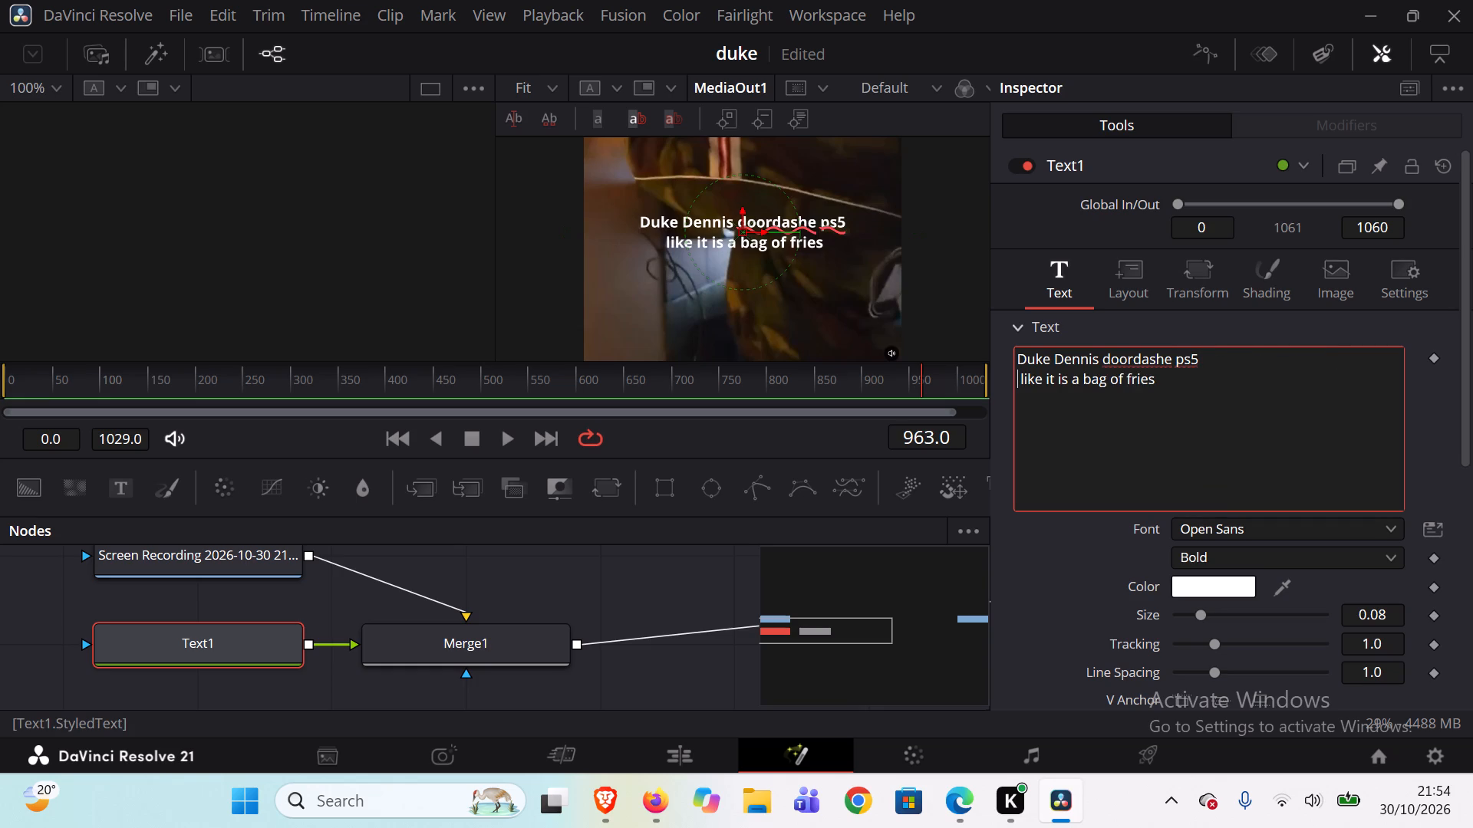
left_click(1022, 358)
key("shift+quotedbl")
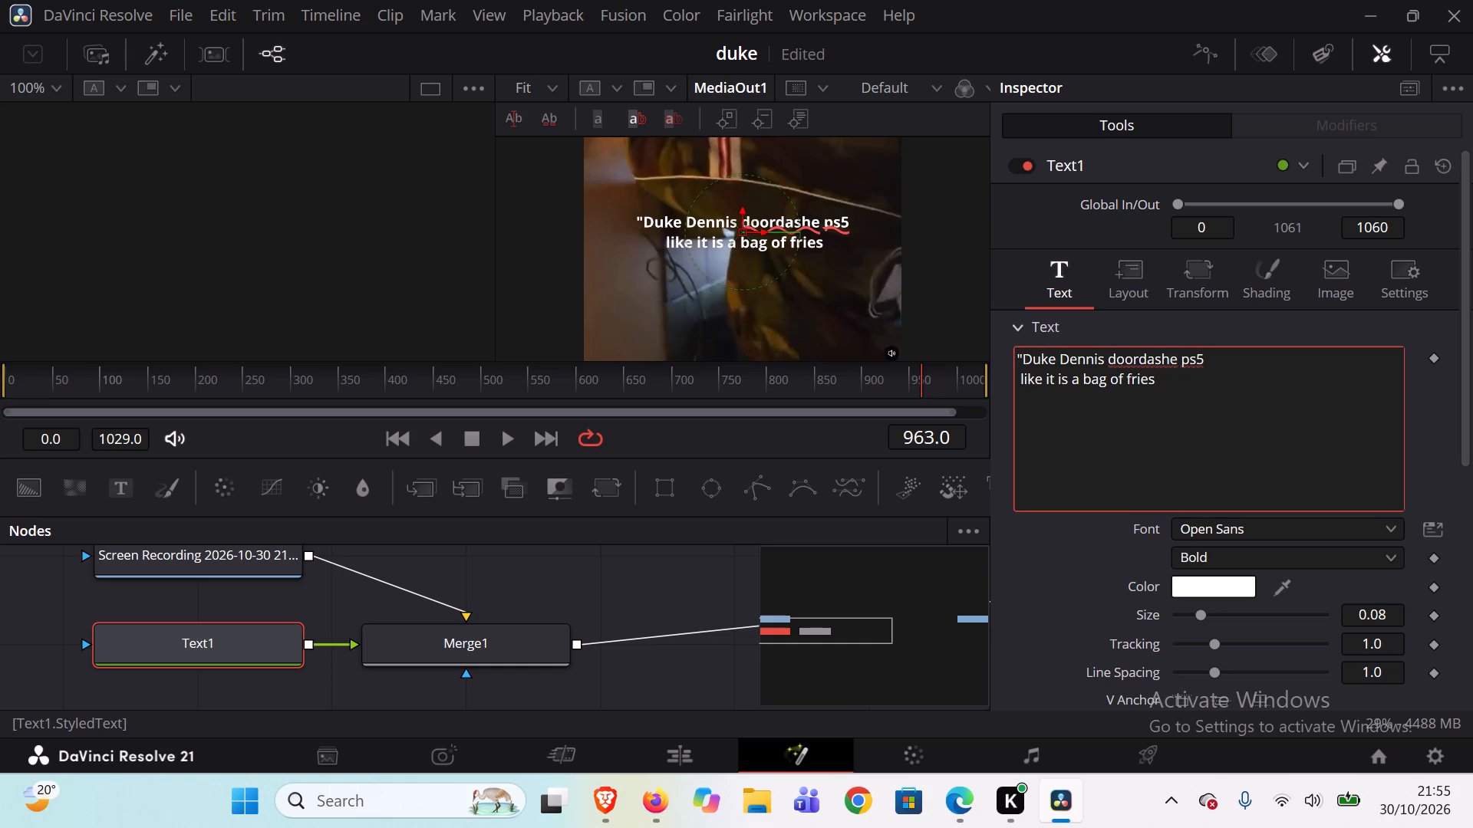
left_click(1162, 373)
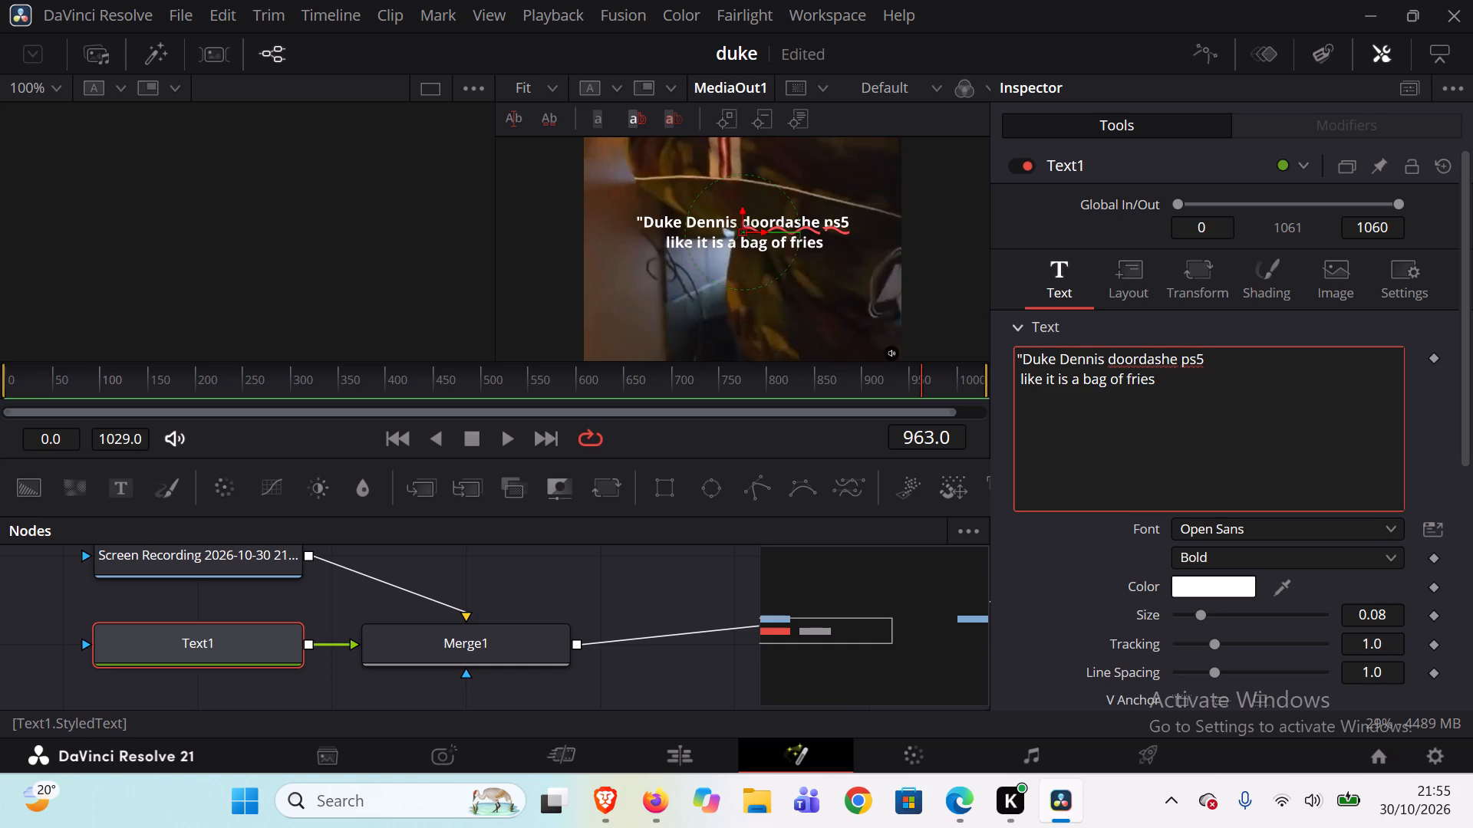
key("shift+quotedbl")
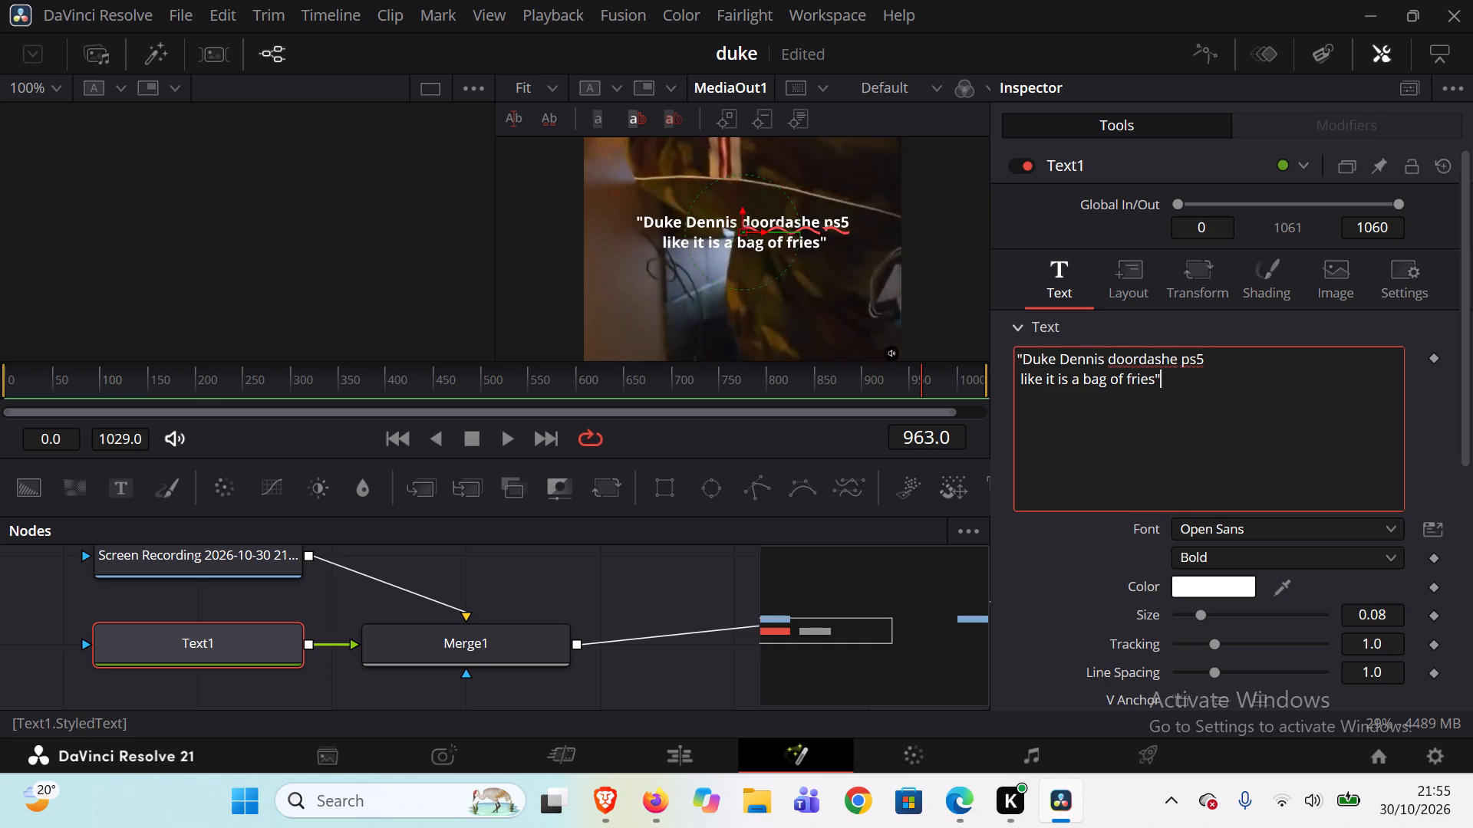
Widen the caption's tracking to 1.039 and return to the Edit page.
scroll(1176, 512, "down", 1)
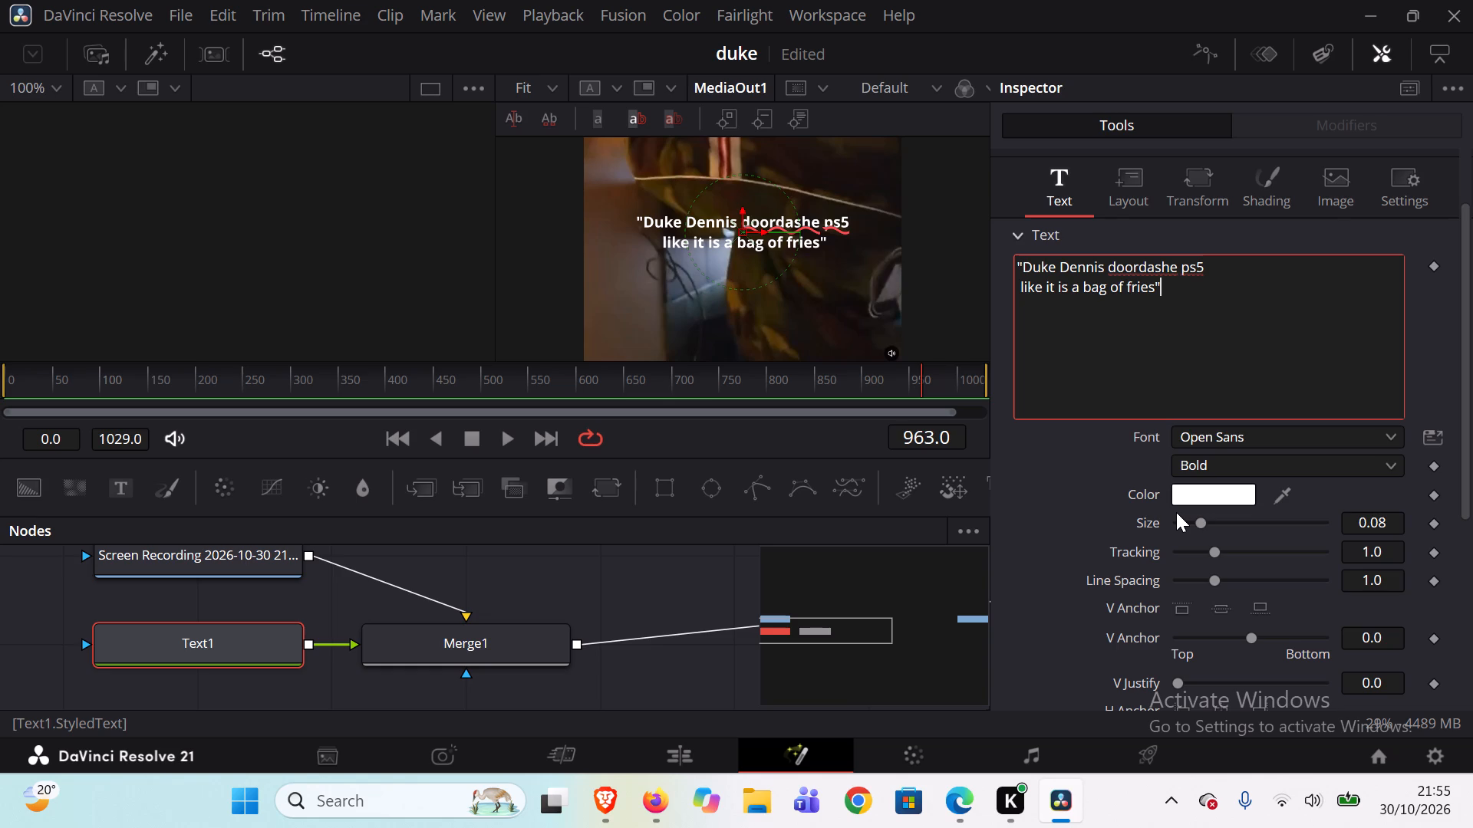
scroll(1176, 512, "down", 1)
scroll(1140, 581, "down", 1)
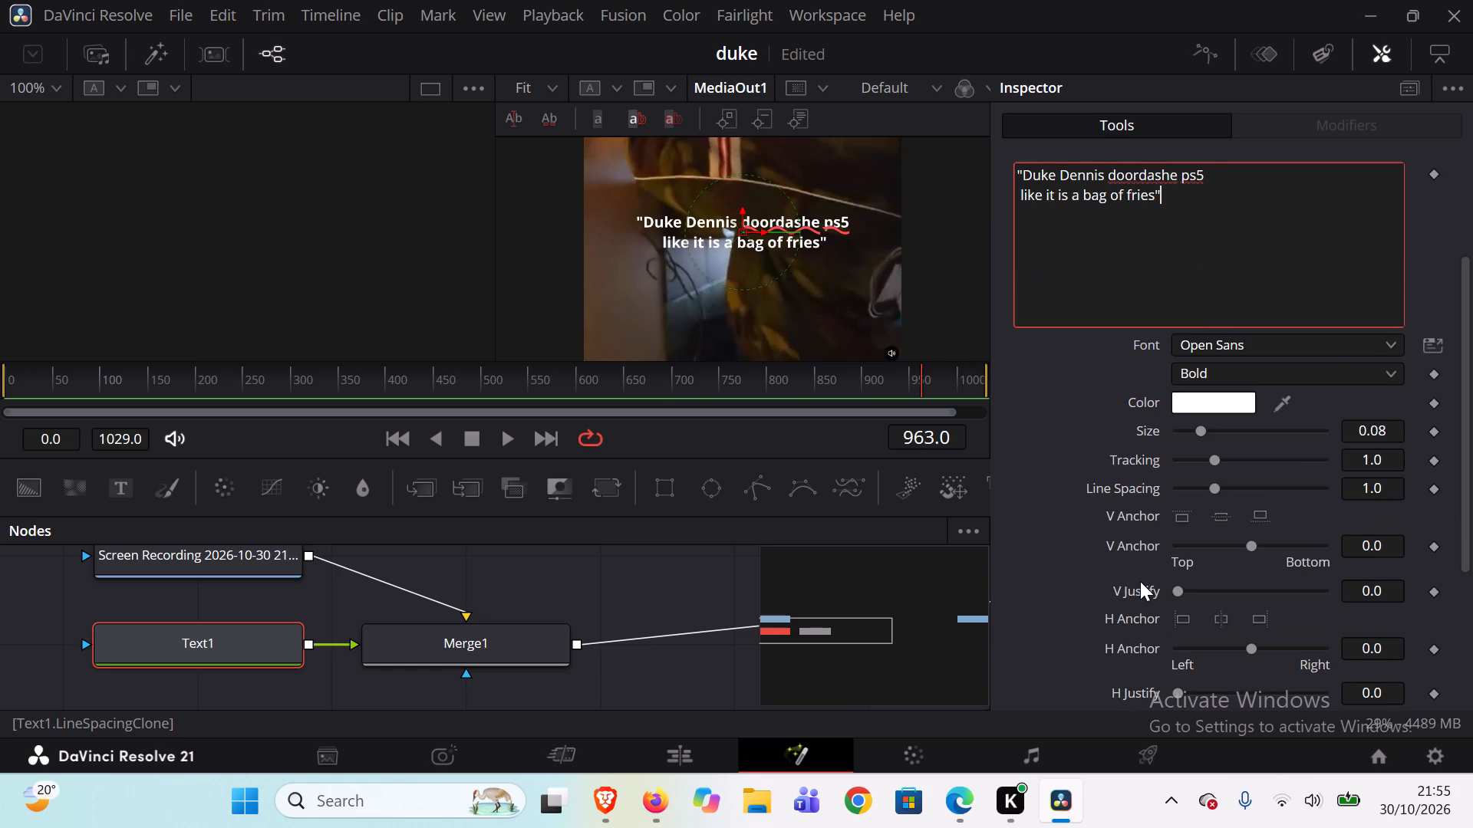
scroll(1140, 581, "down", 2)
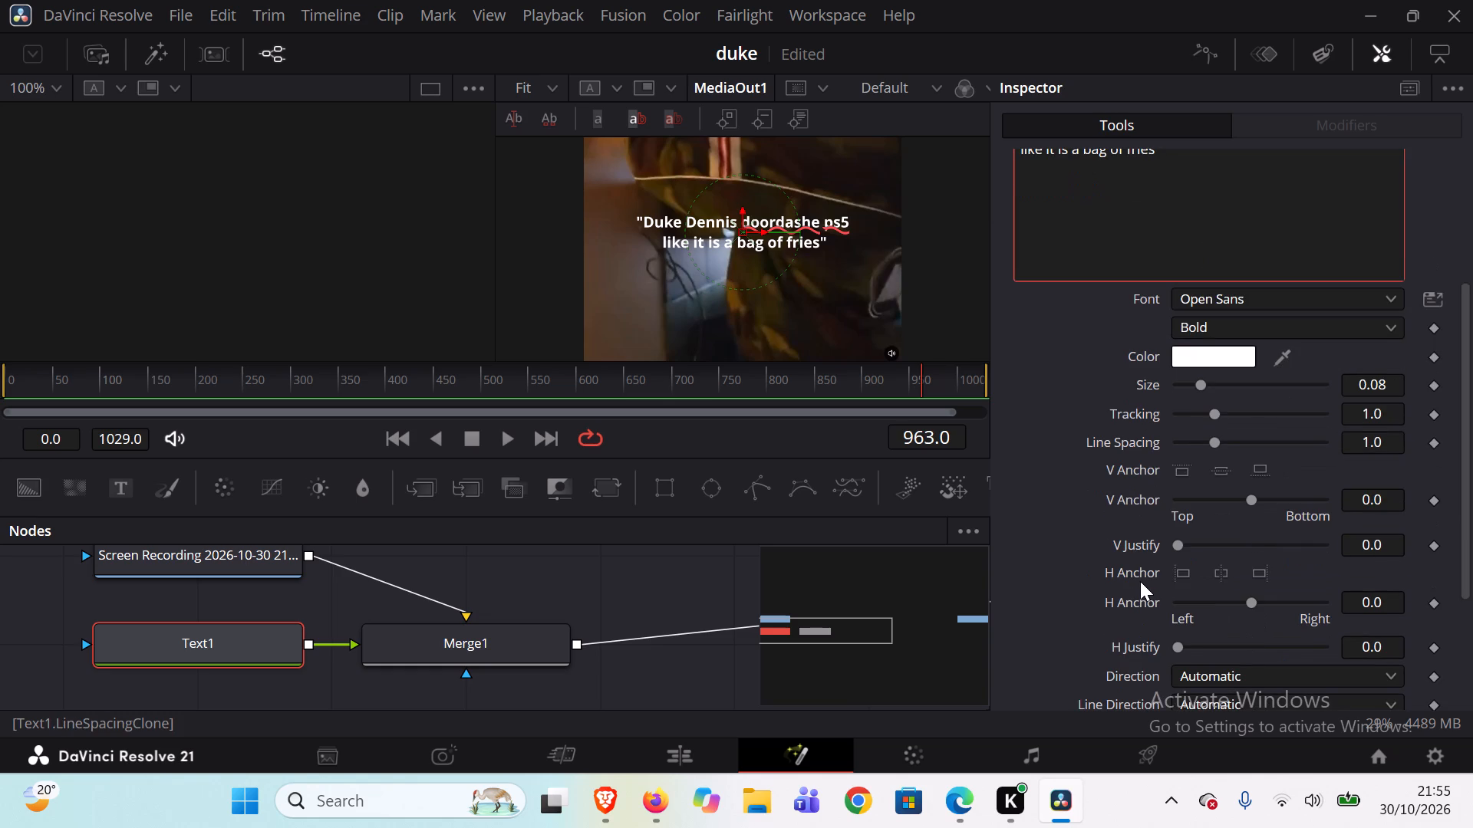
scroll(1140, 581, "down", 4)
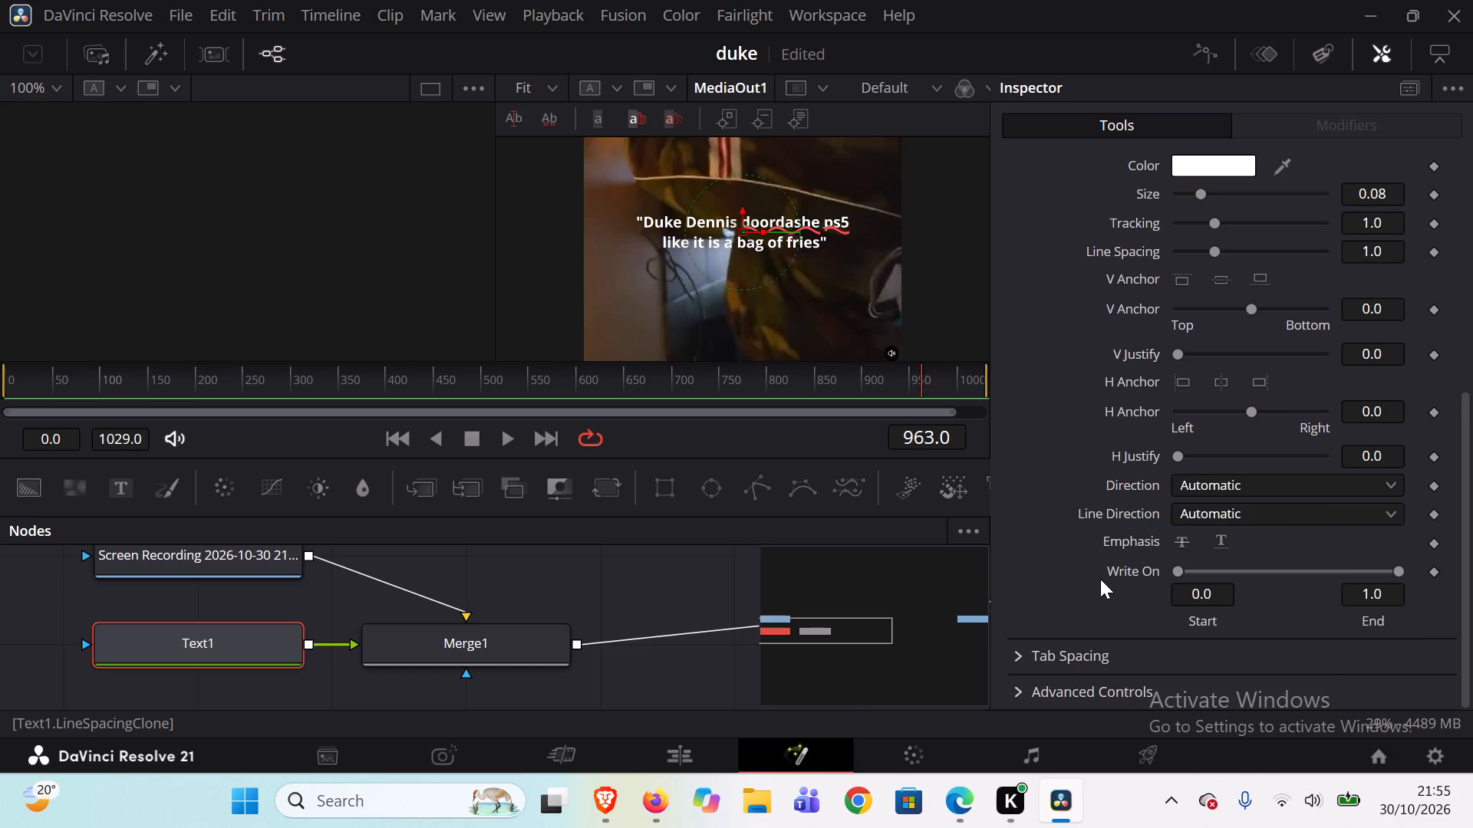
scroll(1100, 579, "down", 10)
scroll(1100, 579, "up", 4)
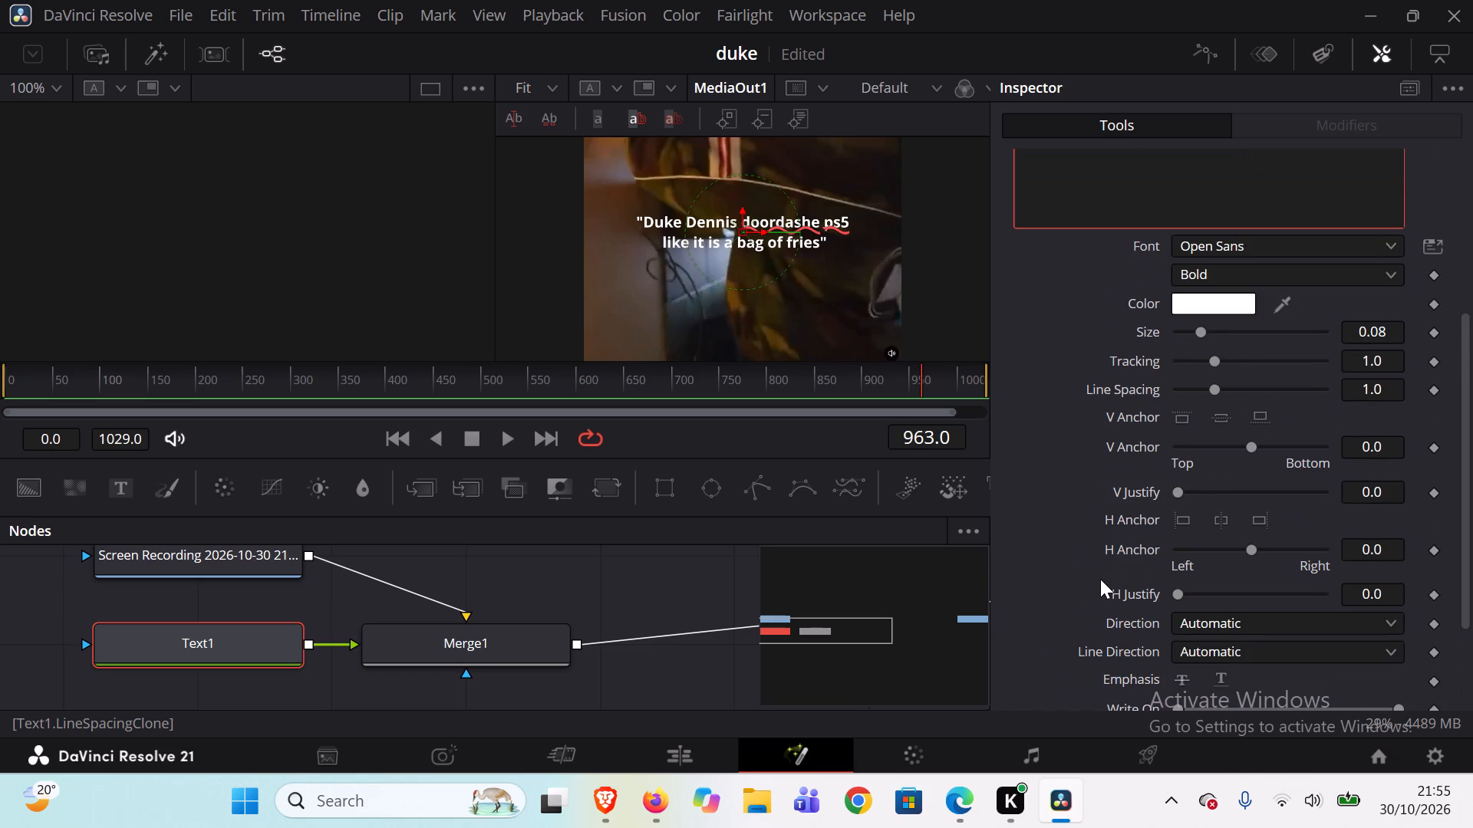
scroll(1100, 579, "up", 3)
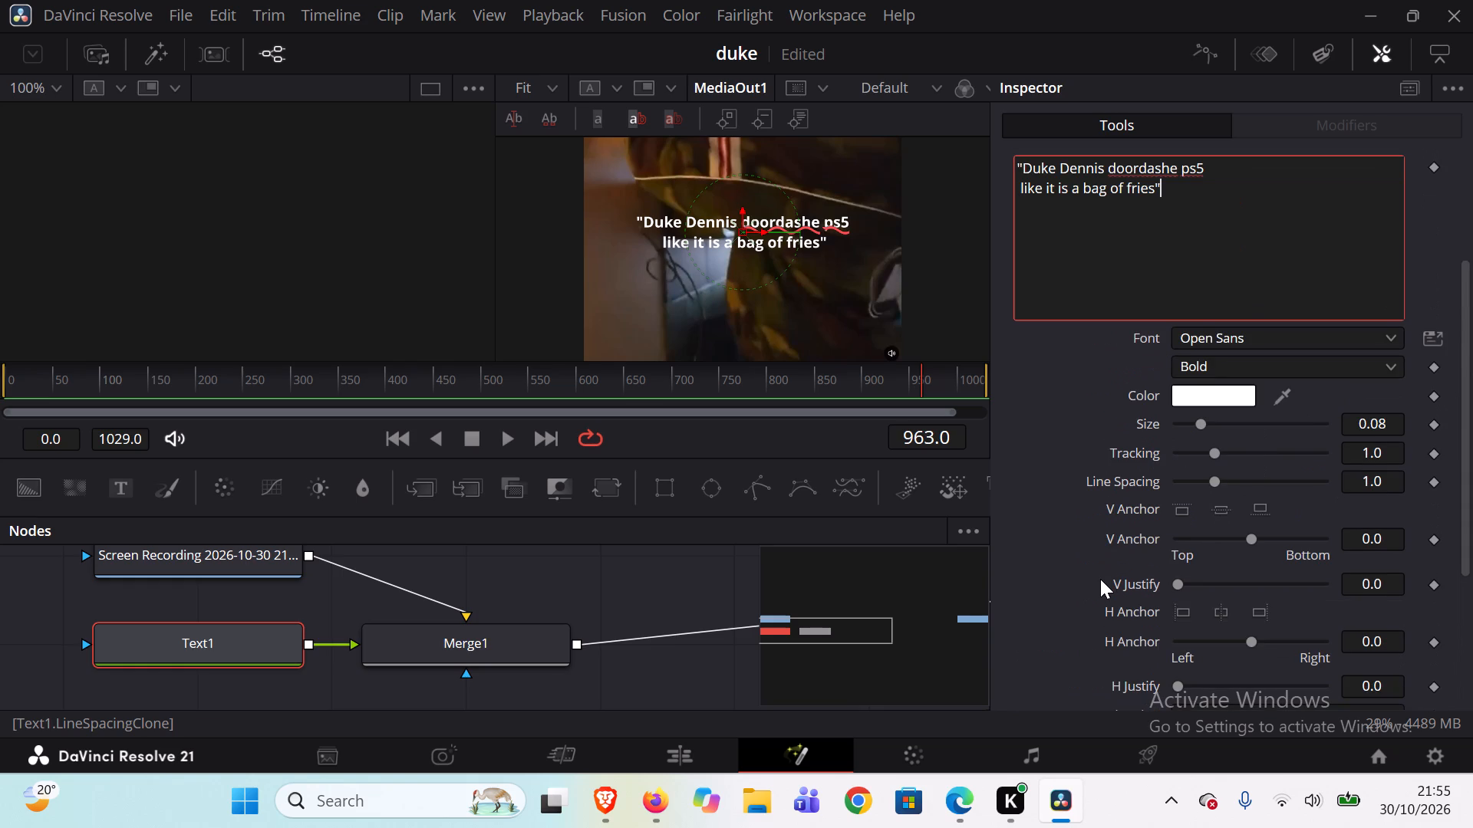
double_click(1218, 452)
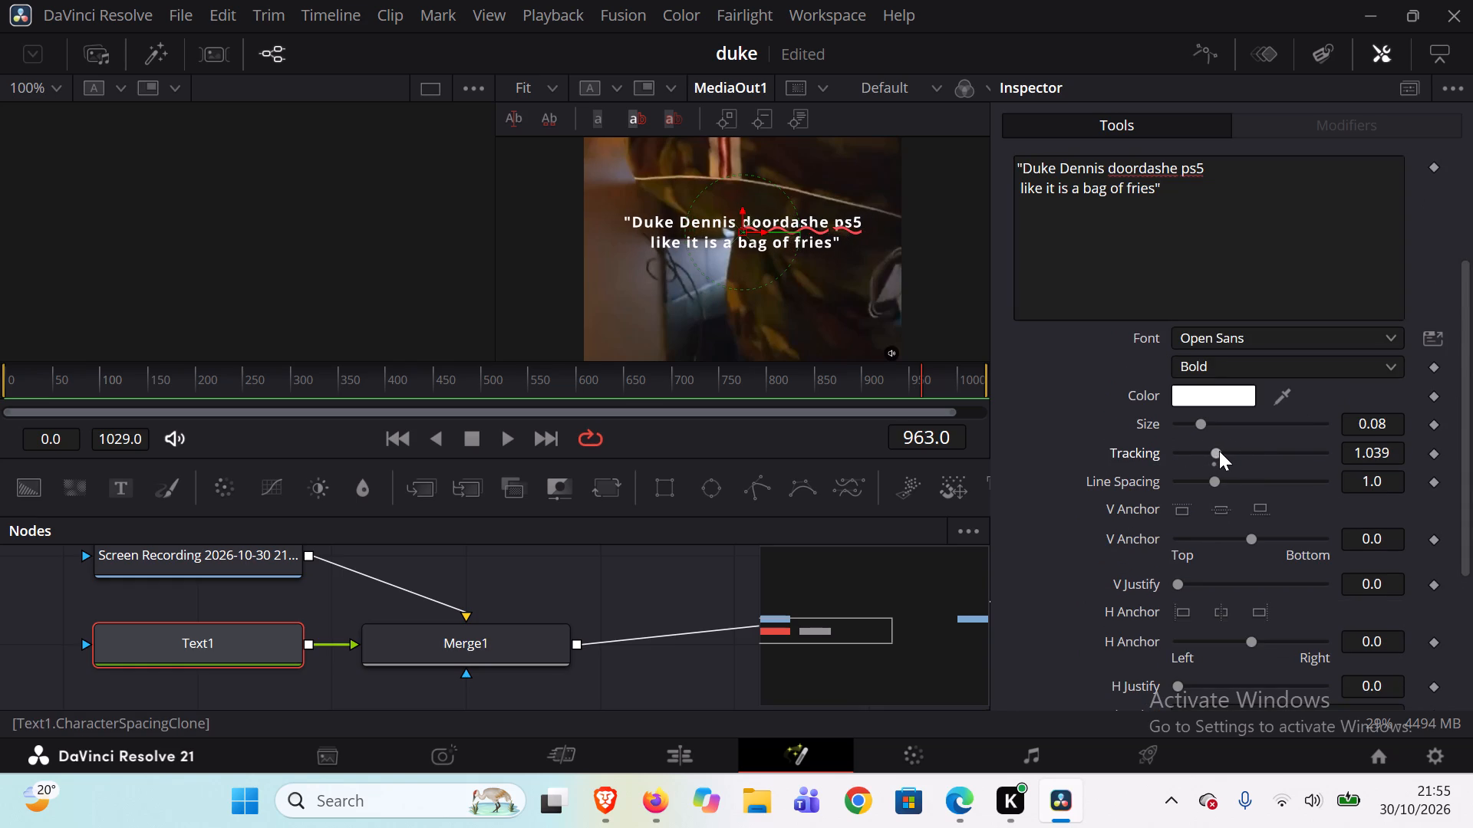
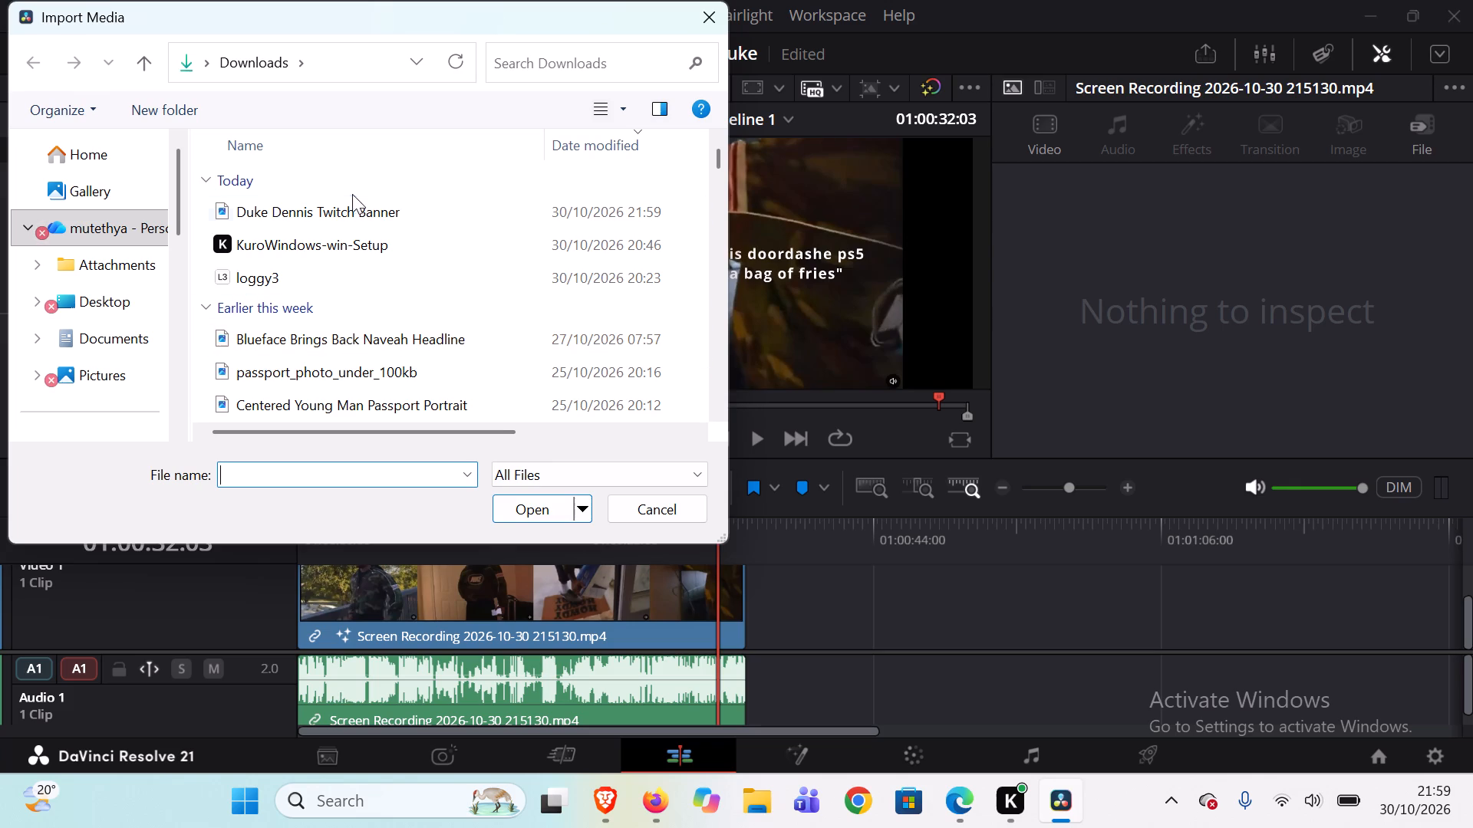
Import the Duke Dennis Twitch Banner image from Downloads into the project's Master bin.
double_click(338, 210)
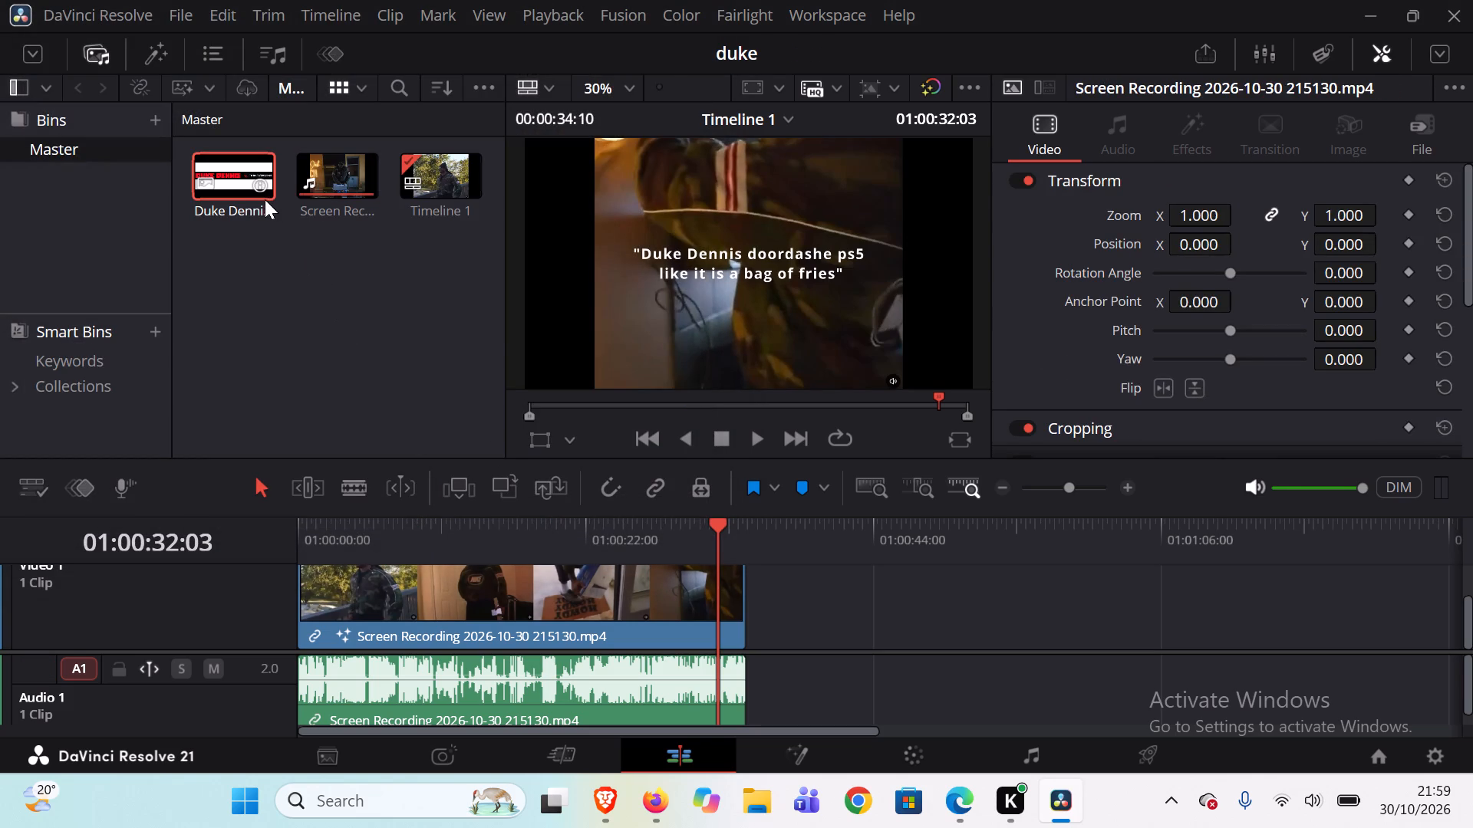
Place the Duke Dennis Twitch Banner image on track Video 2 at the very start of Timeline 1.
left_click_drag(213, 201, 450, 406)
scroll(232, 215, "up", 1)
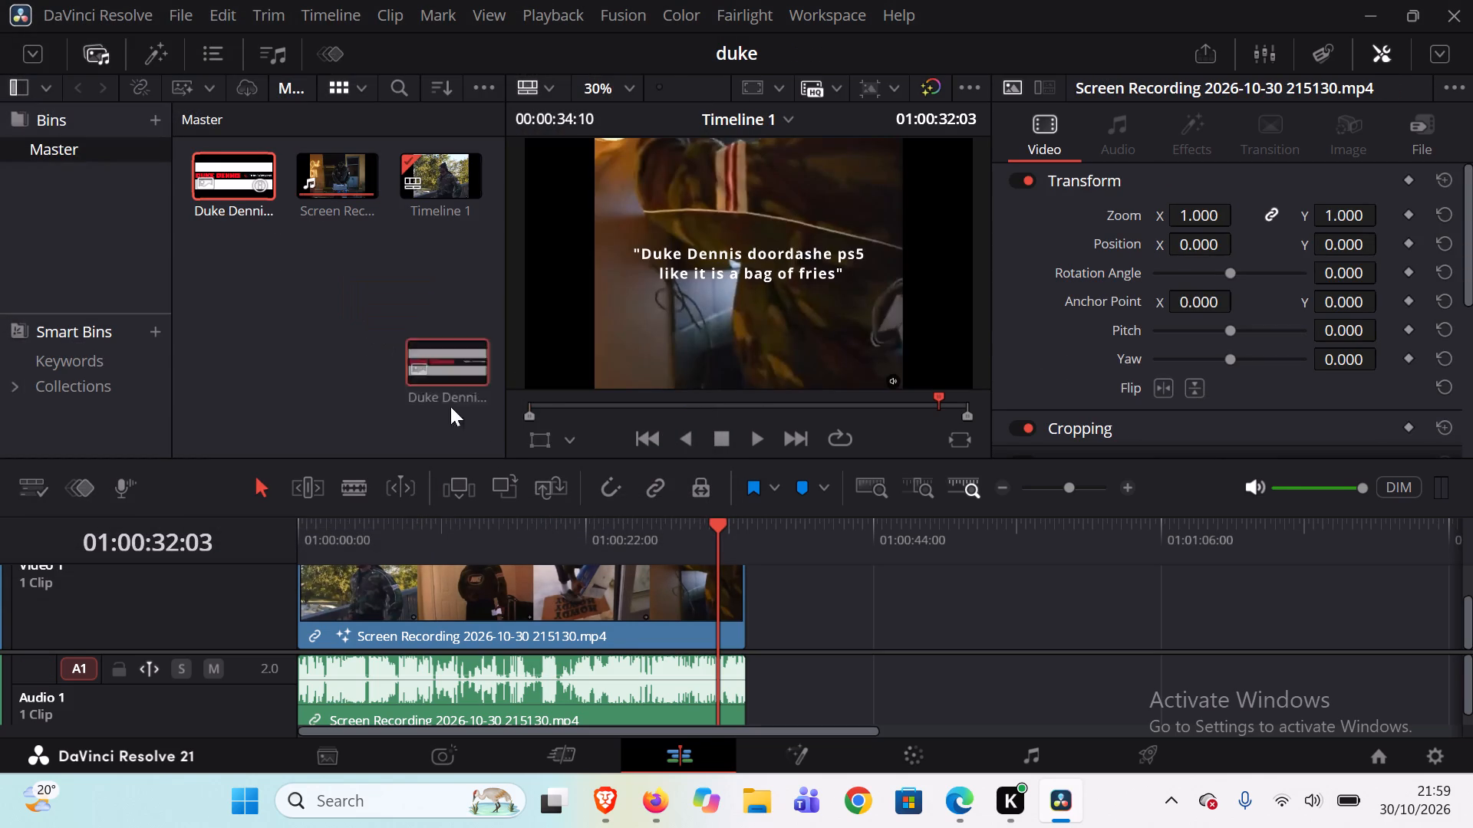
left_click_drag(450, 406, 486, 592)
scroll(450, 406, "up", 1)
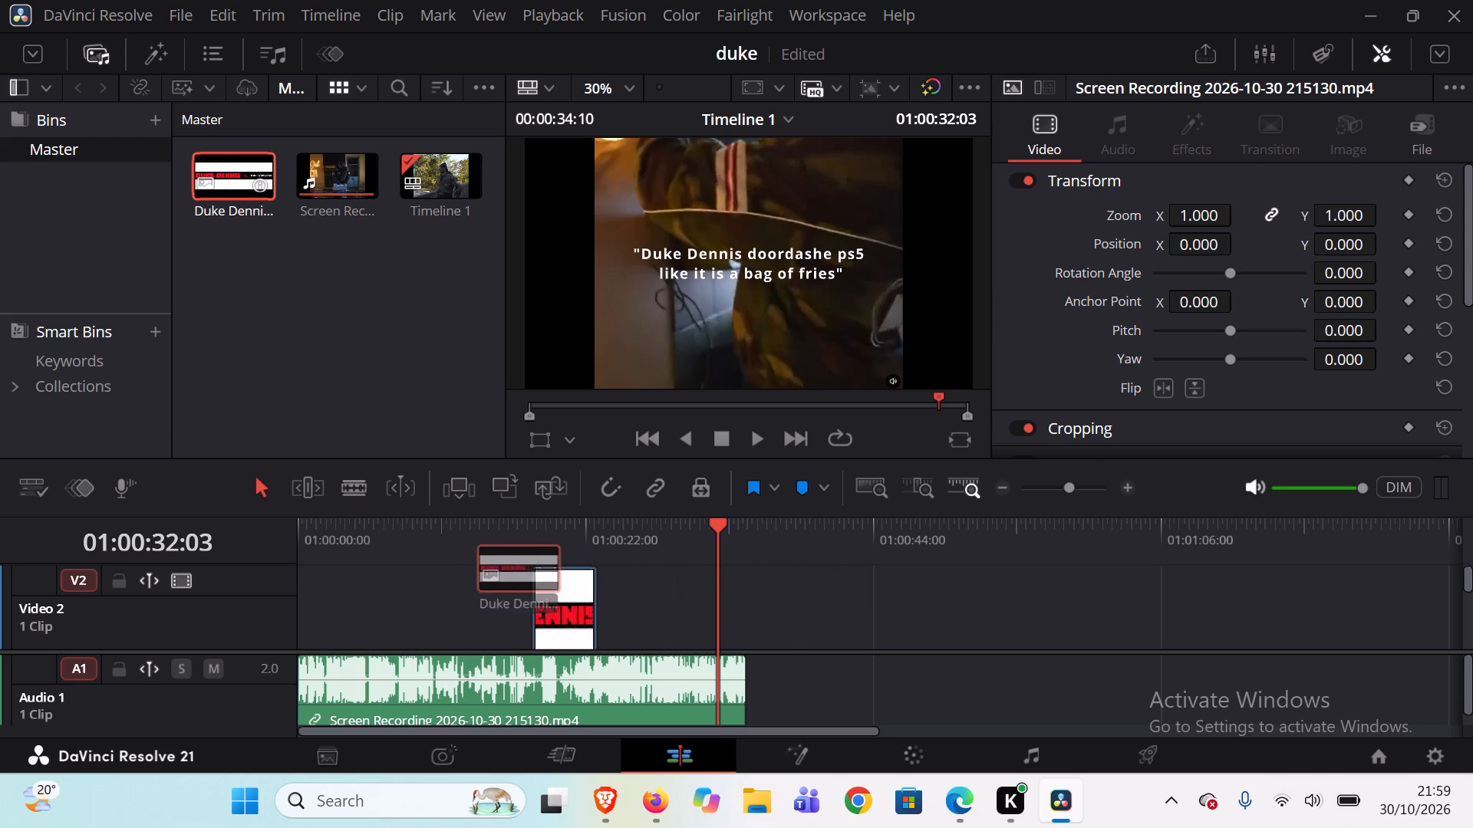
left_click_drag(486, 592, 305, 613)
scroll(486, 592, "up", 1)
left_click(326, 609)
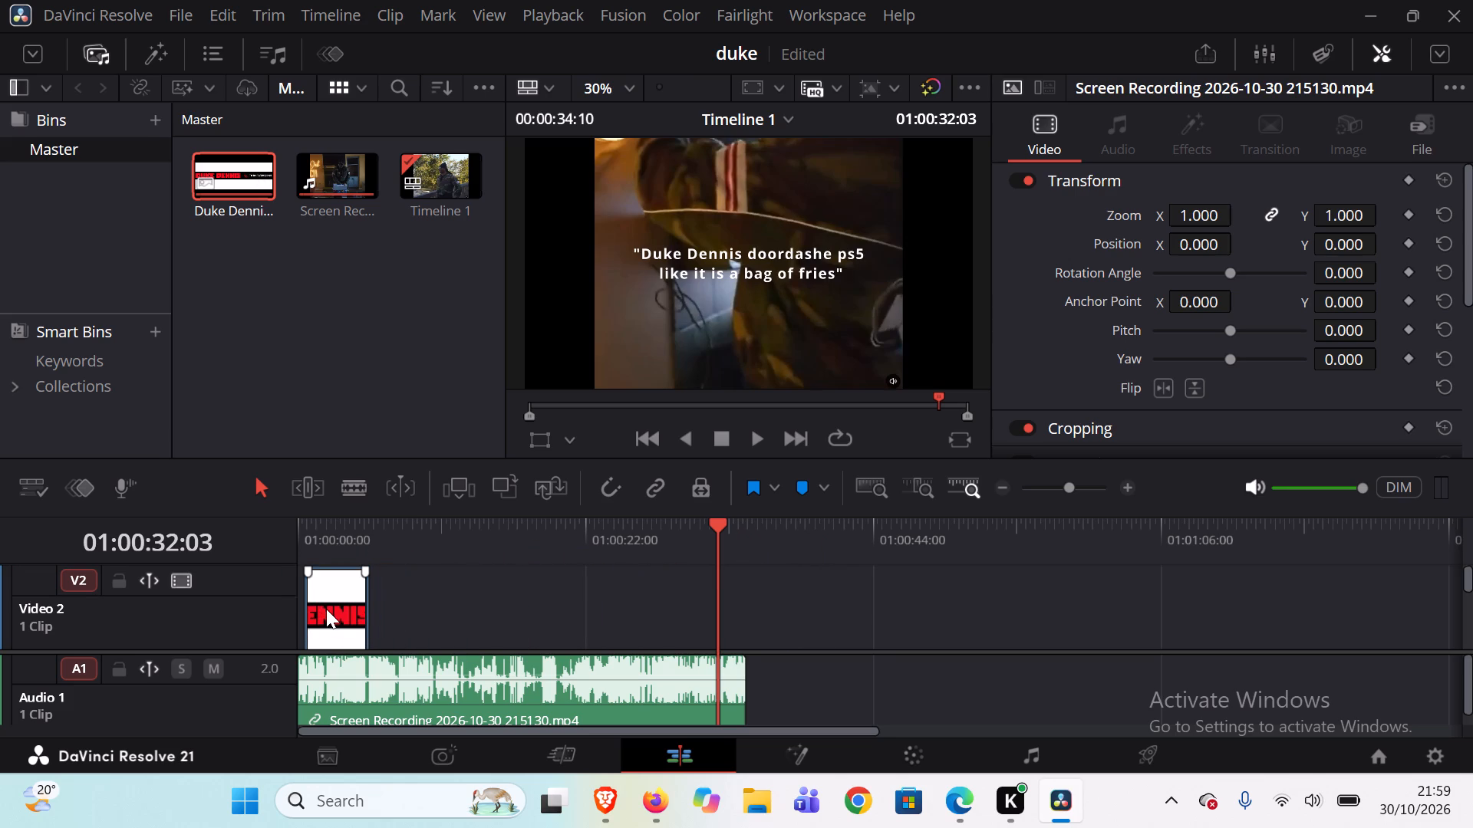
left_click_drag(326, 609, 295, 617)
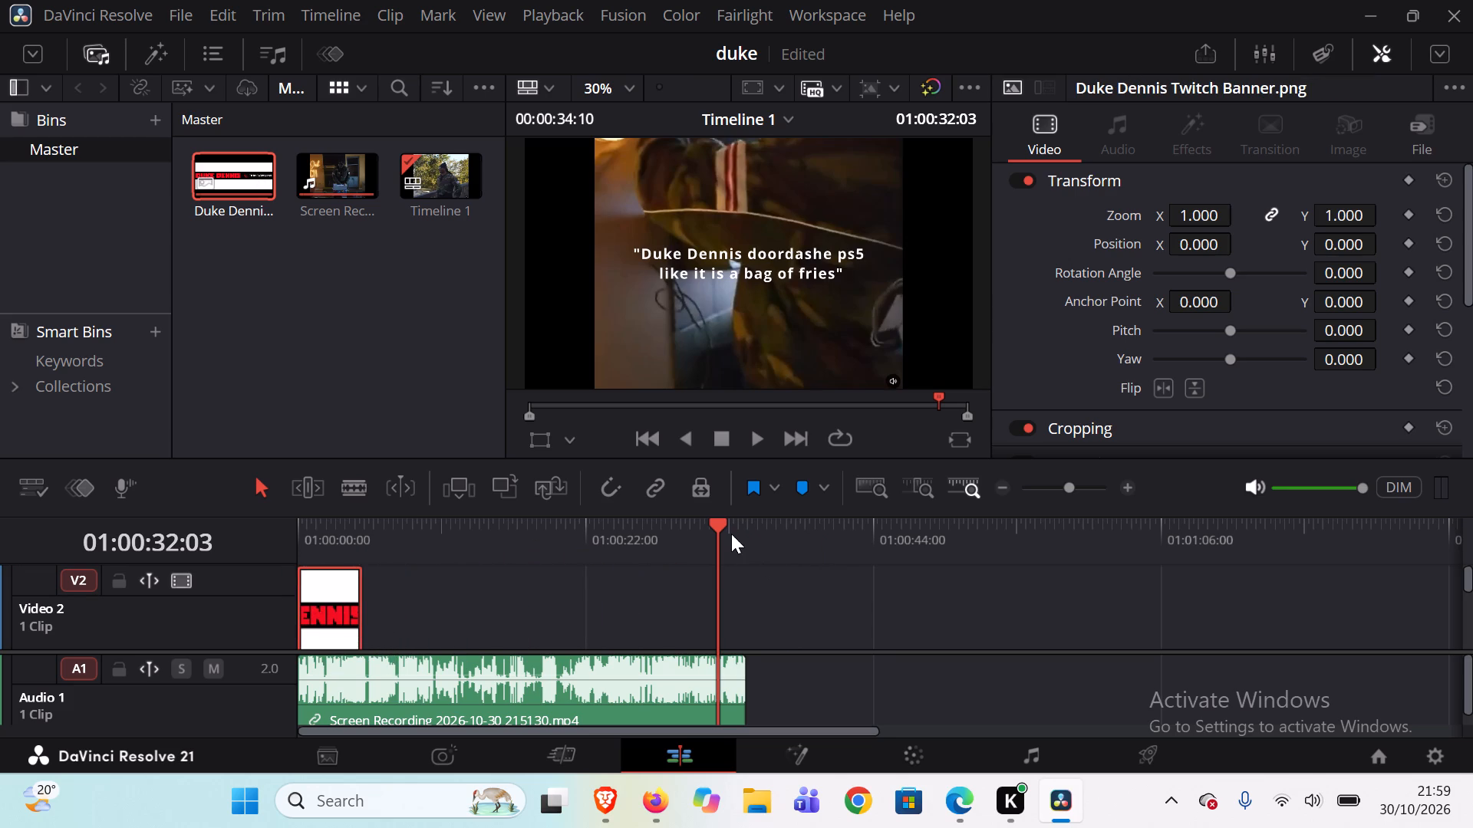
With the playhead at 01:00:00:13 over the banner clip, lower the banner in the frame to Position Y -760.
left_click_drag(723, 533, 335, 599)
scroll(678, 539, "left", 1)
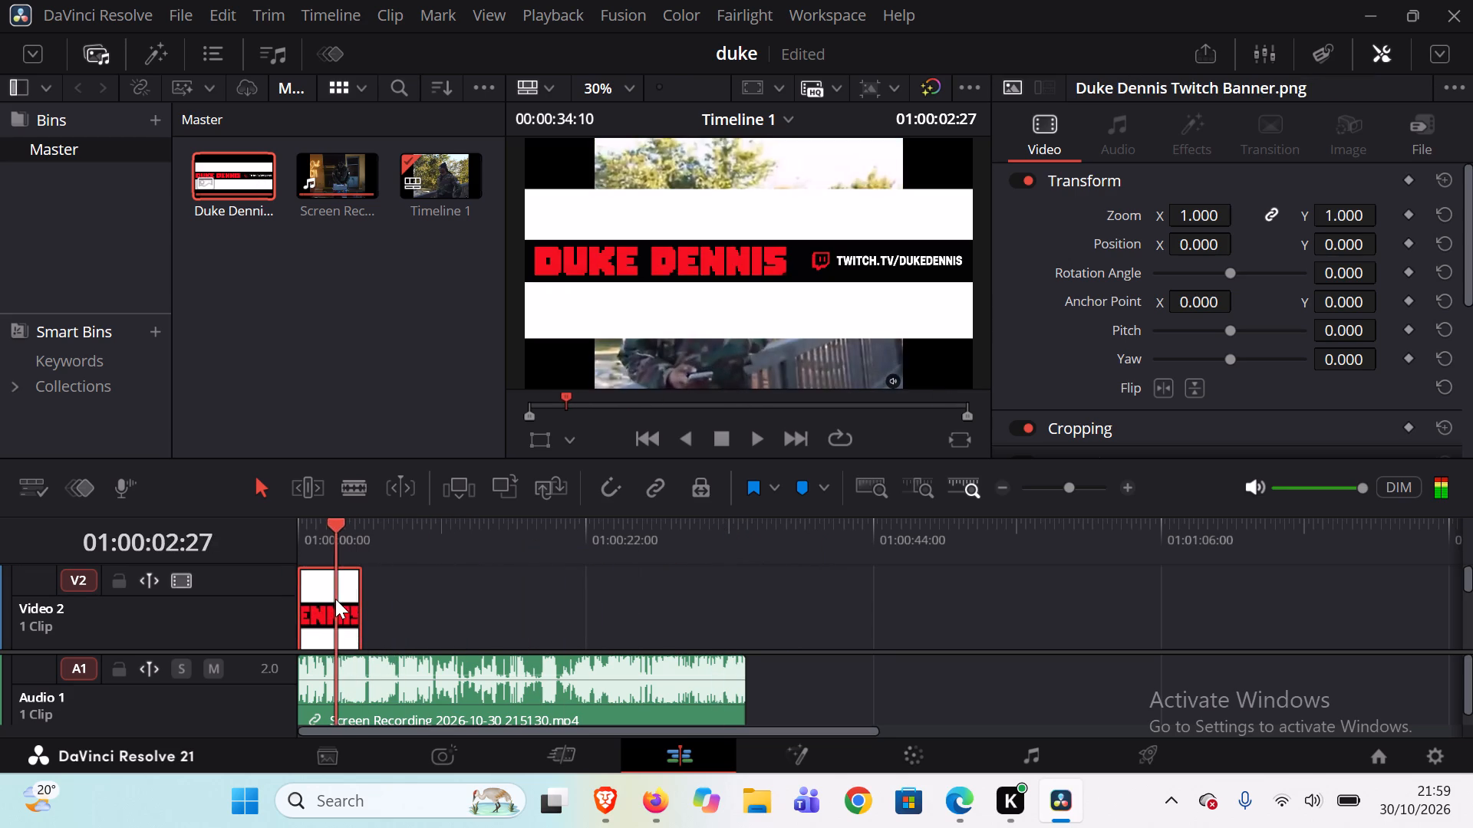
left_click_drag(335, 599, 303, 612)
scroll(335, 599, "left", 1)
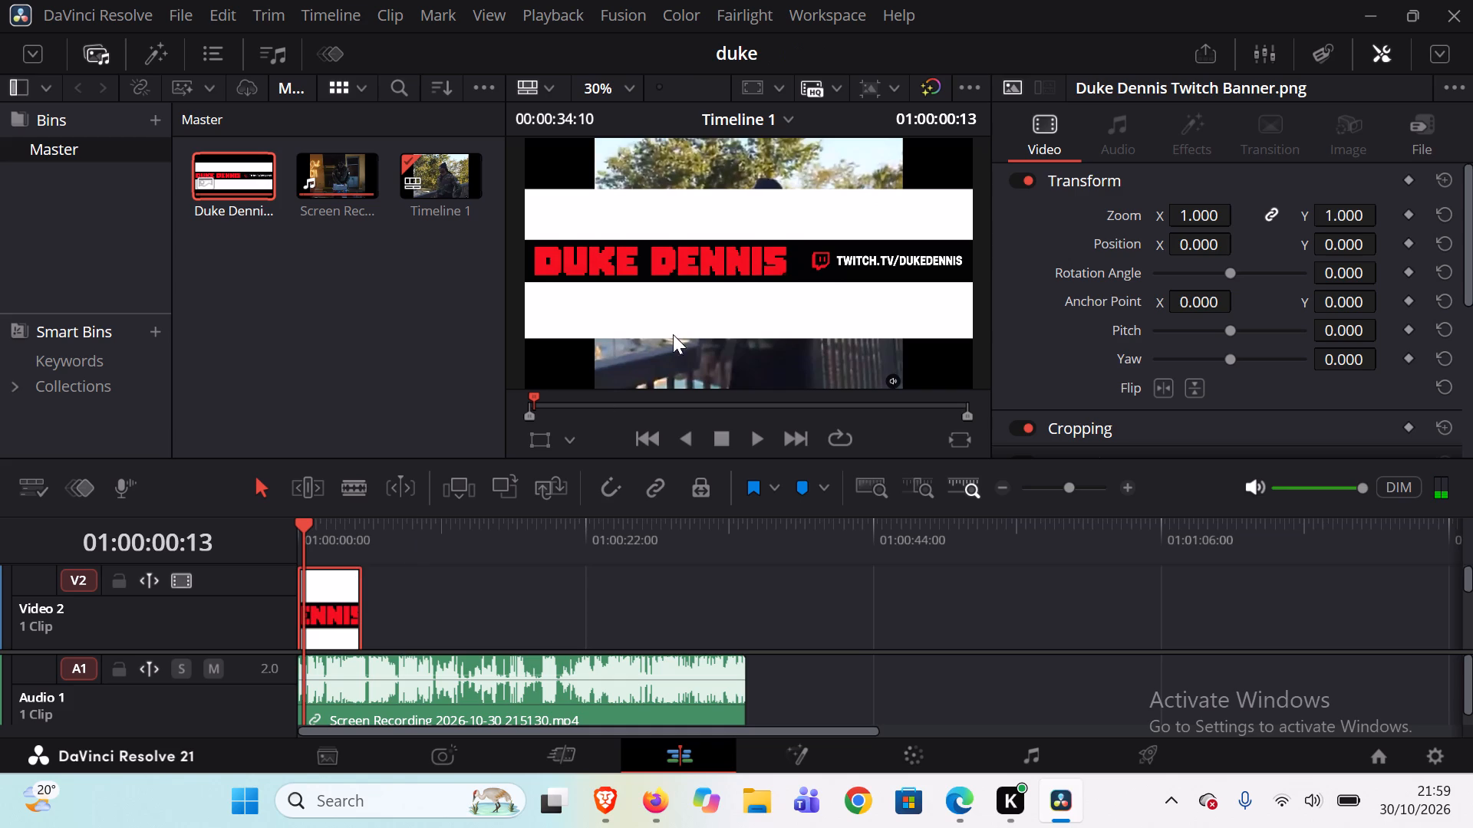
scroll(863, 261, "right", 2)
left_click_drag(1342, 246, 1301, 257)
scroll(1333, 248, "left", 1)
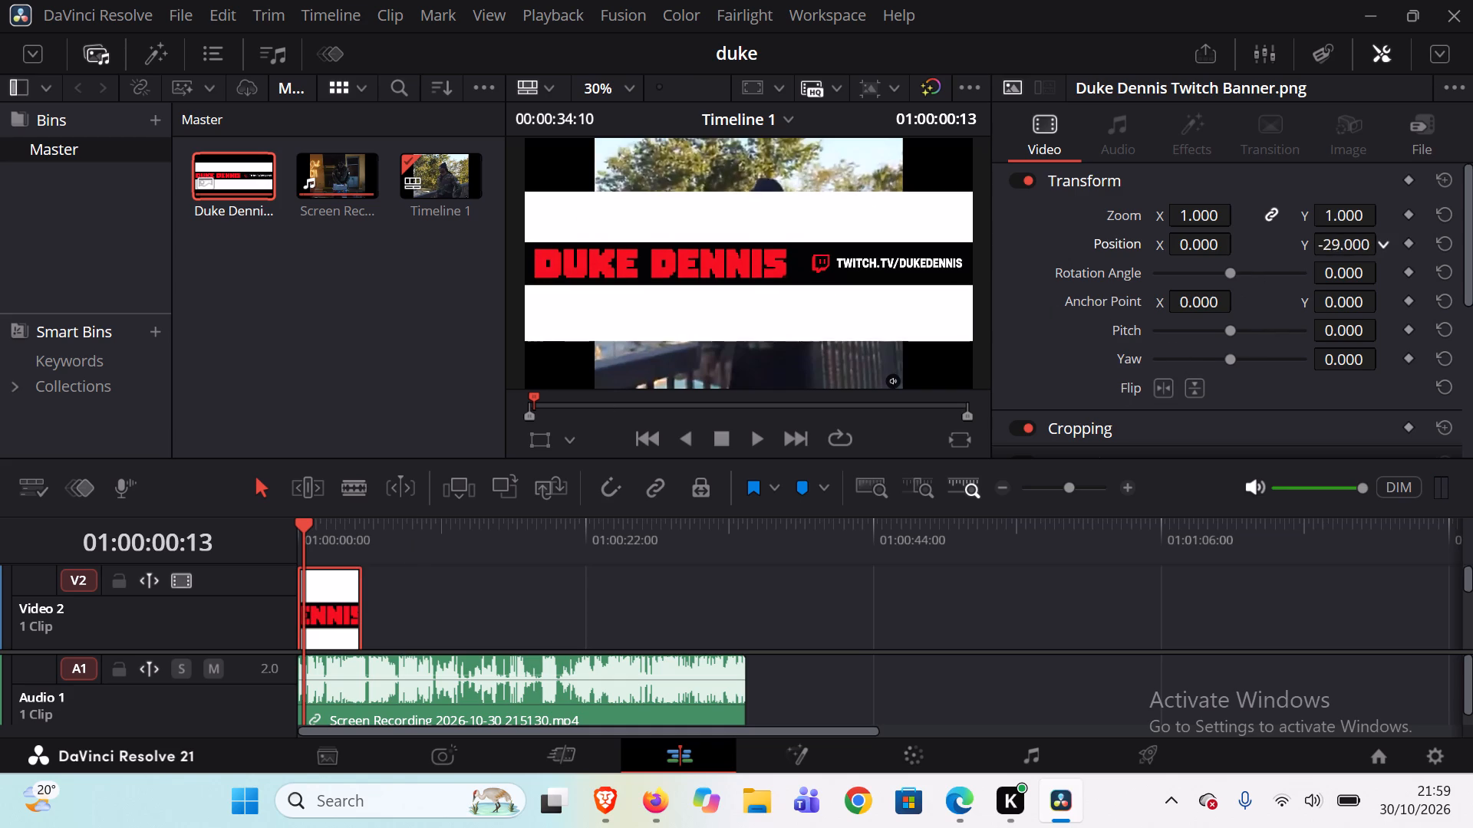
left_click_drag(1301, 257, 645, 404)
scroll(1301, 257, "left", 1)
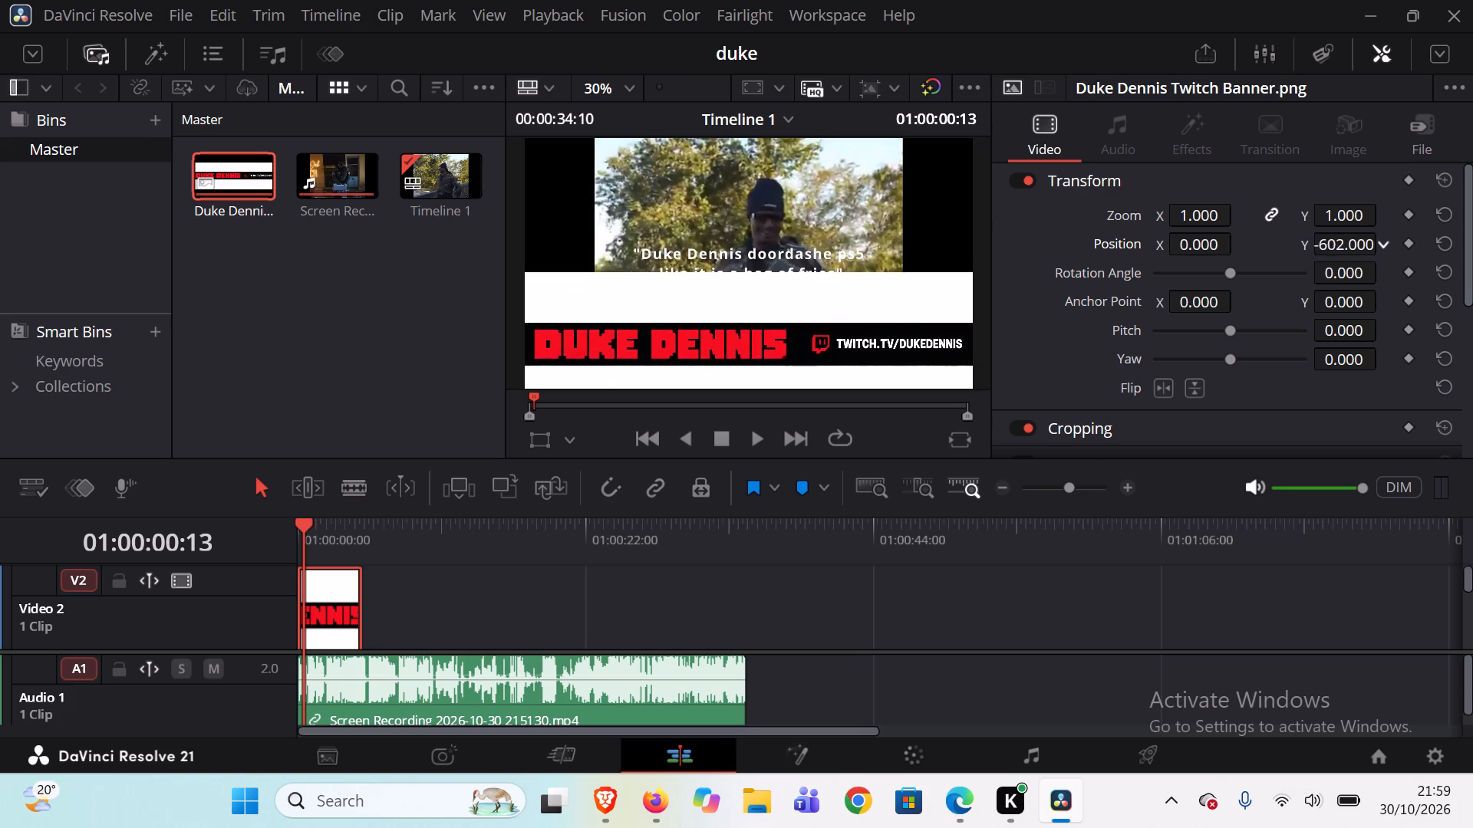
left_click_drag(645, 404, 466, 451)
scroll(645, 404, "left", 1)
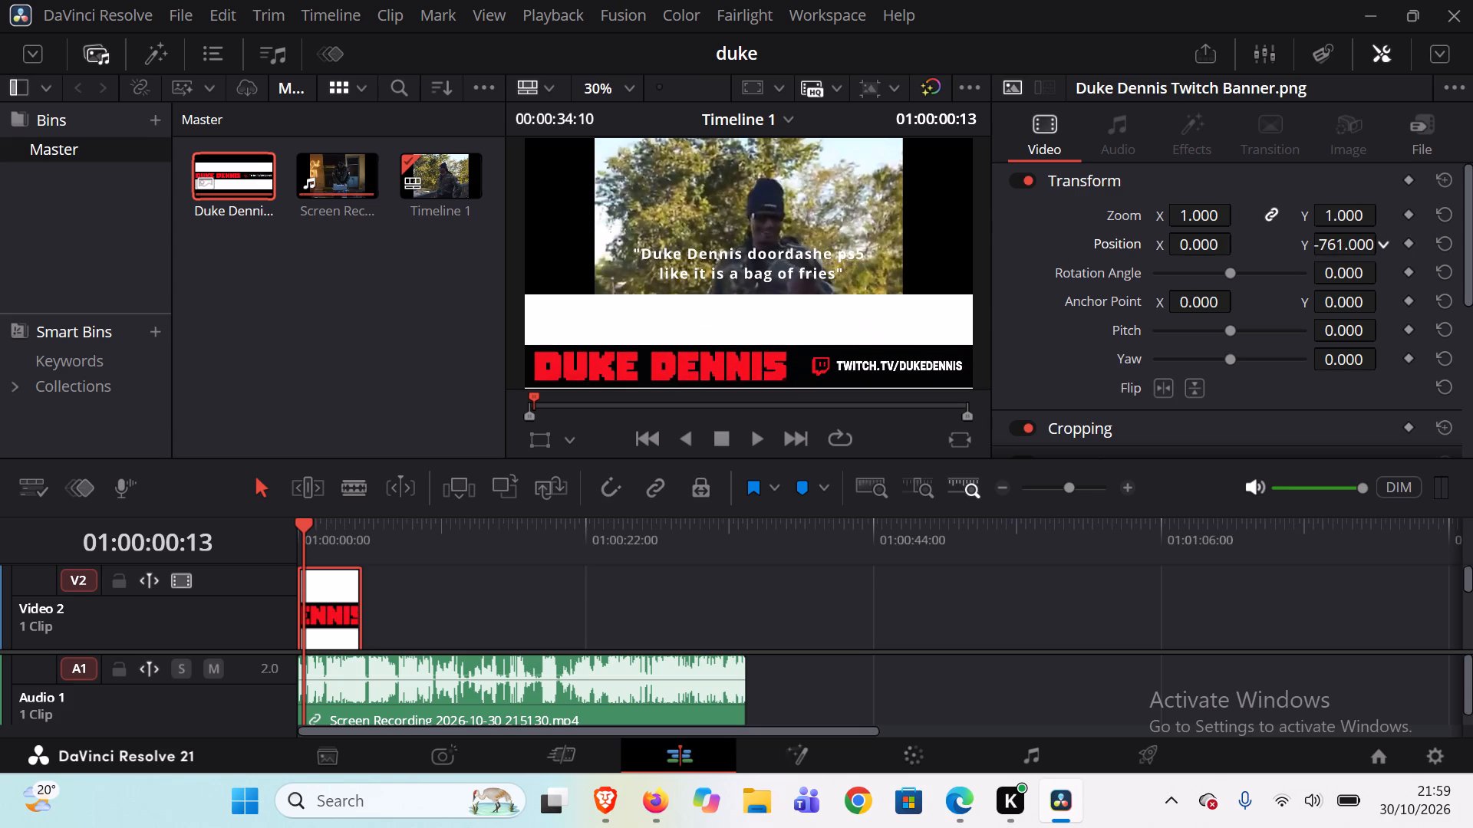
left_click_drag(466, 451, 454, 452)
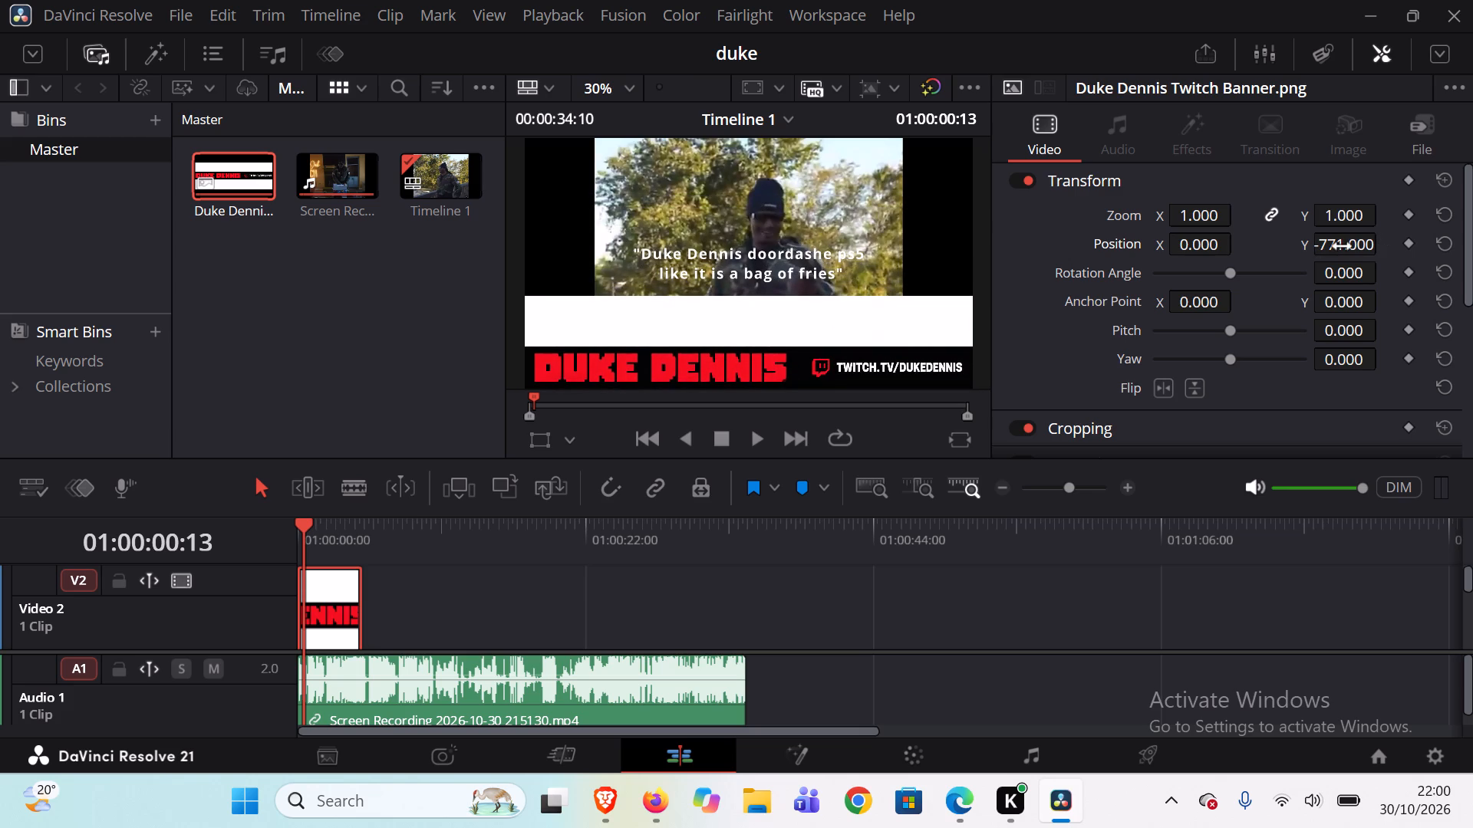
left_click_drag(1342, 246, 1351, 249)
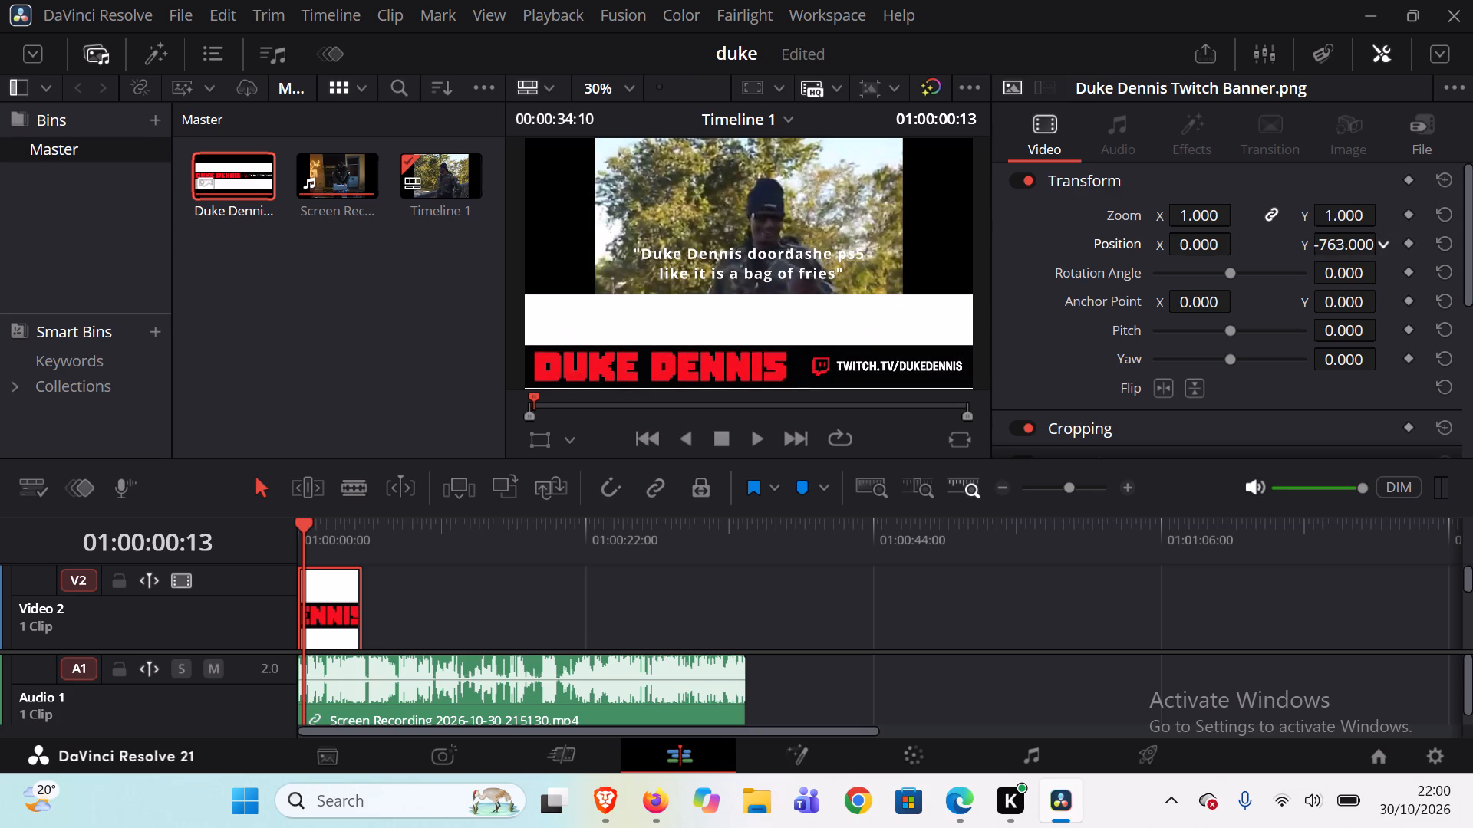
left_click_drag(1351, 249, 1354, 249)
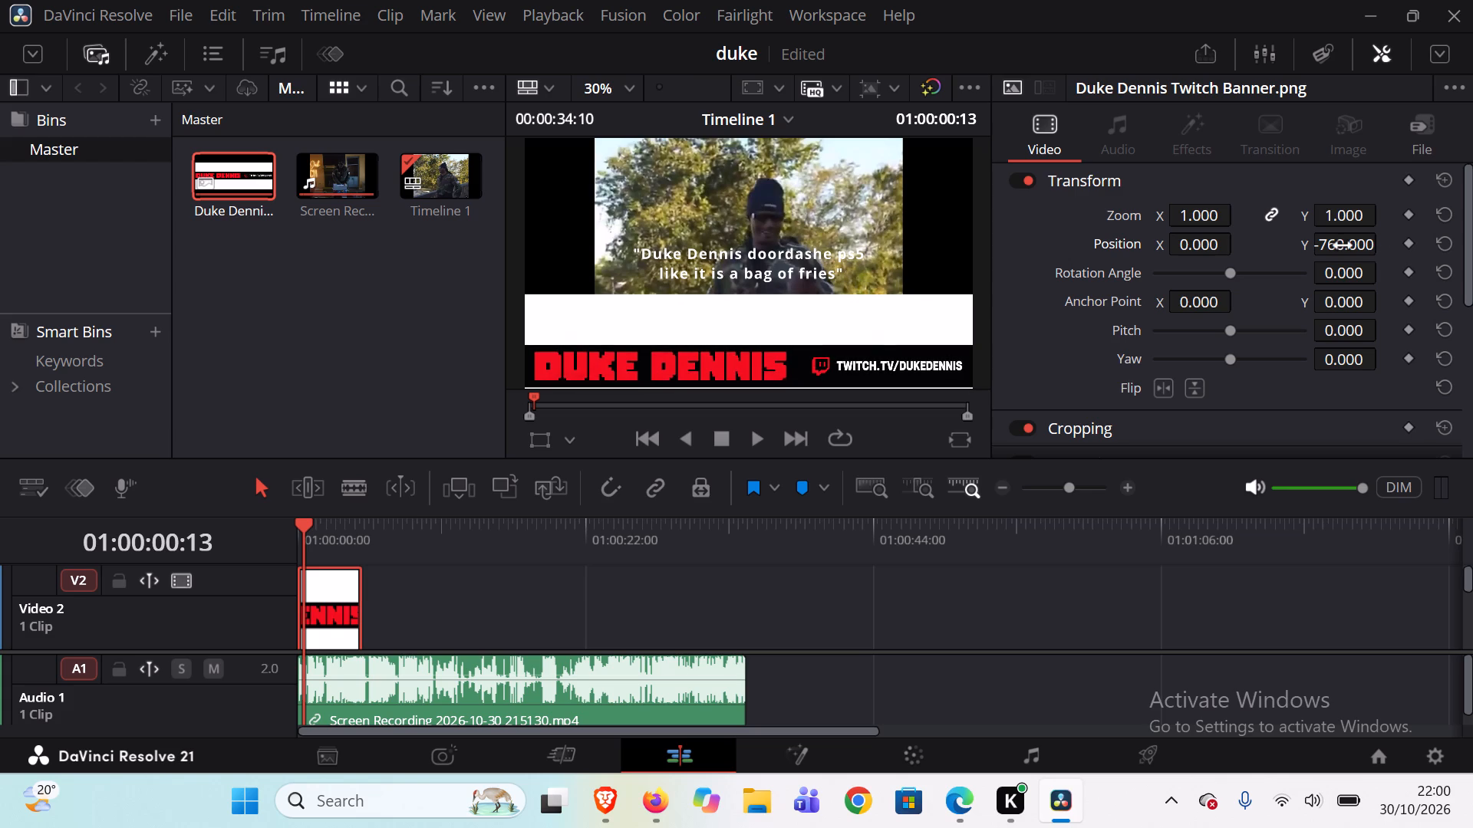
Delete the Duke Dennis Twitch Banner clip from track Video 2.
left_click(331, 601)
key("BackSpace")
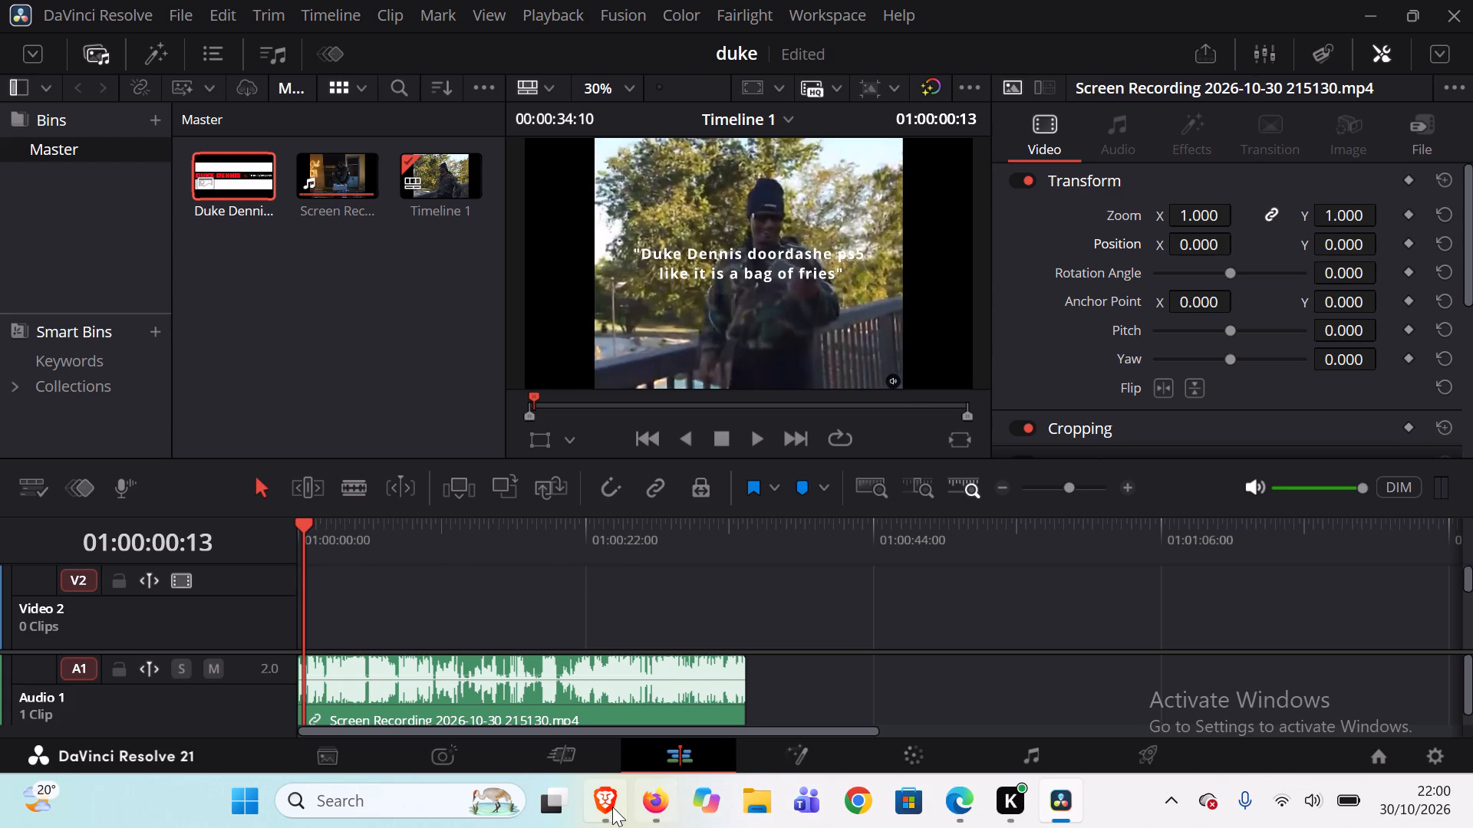
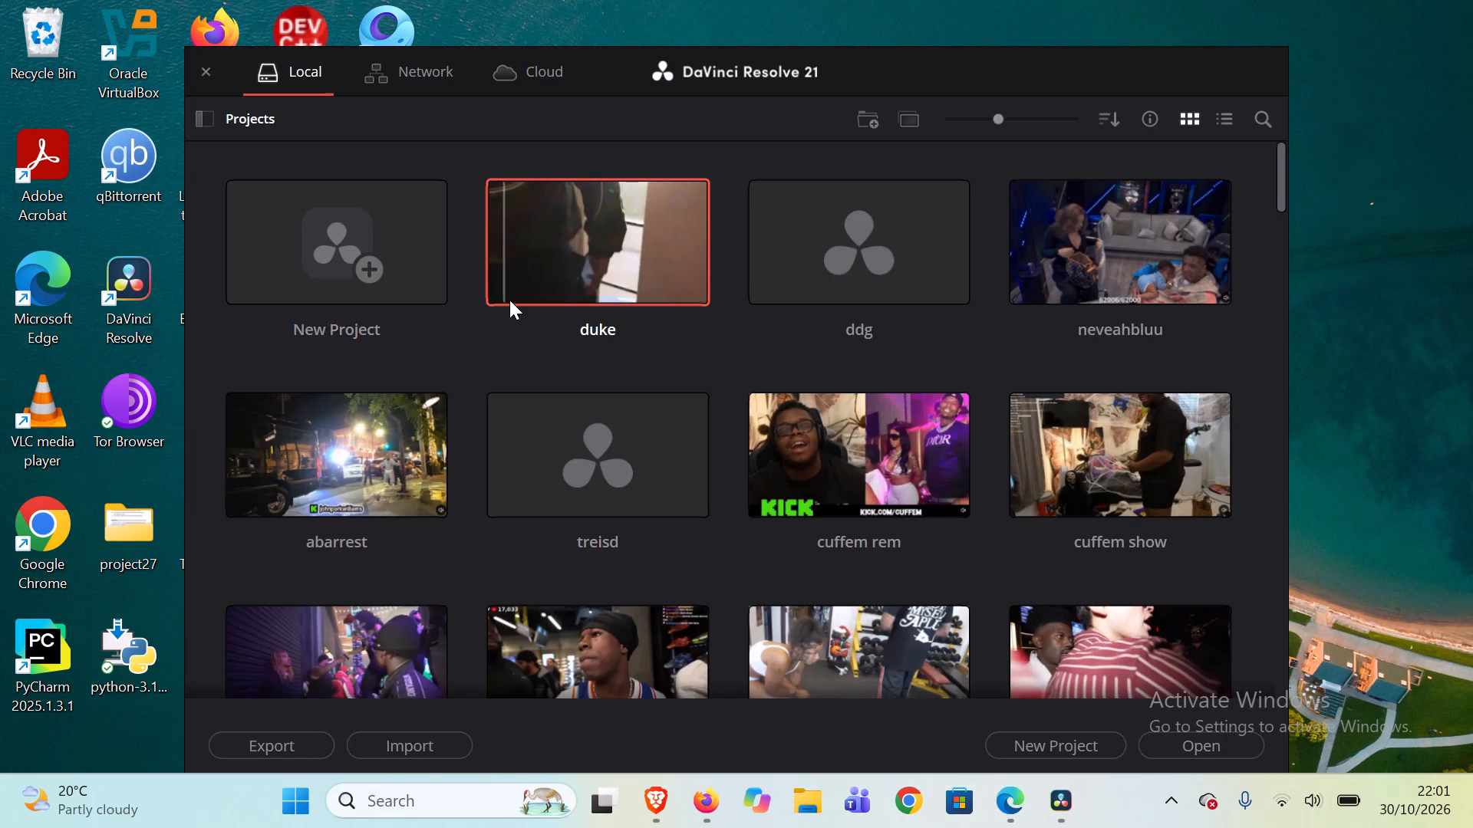
Open the duke project.
double_click(547, 248)
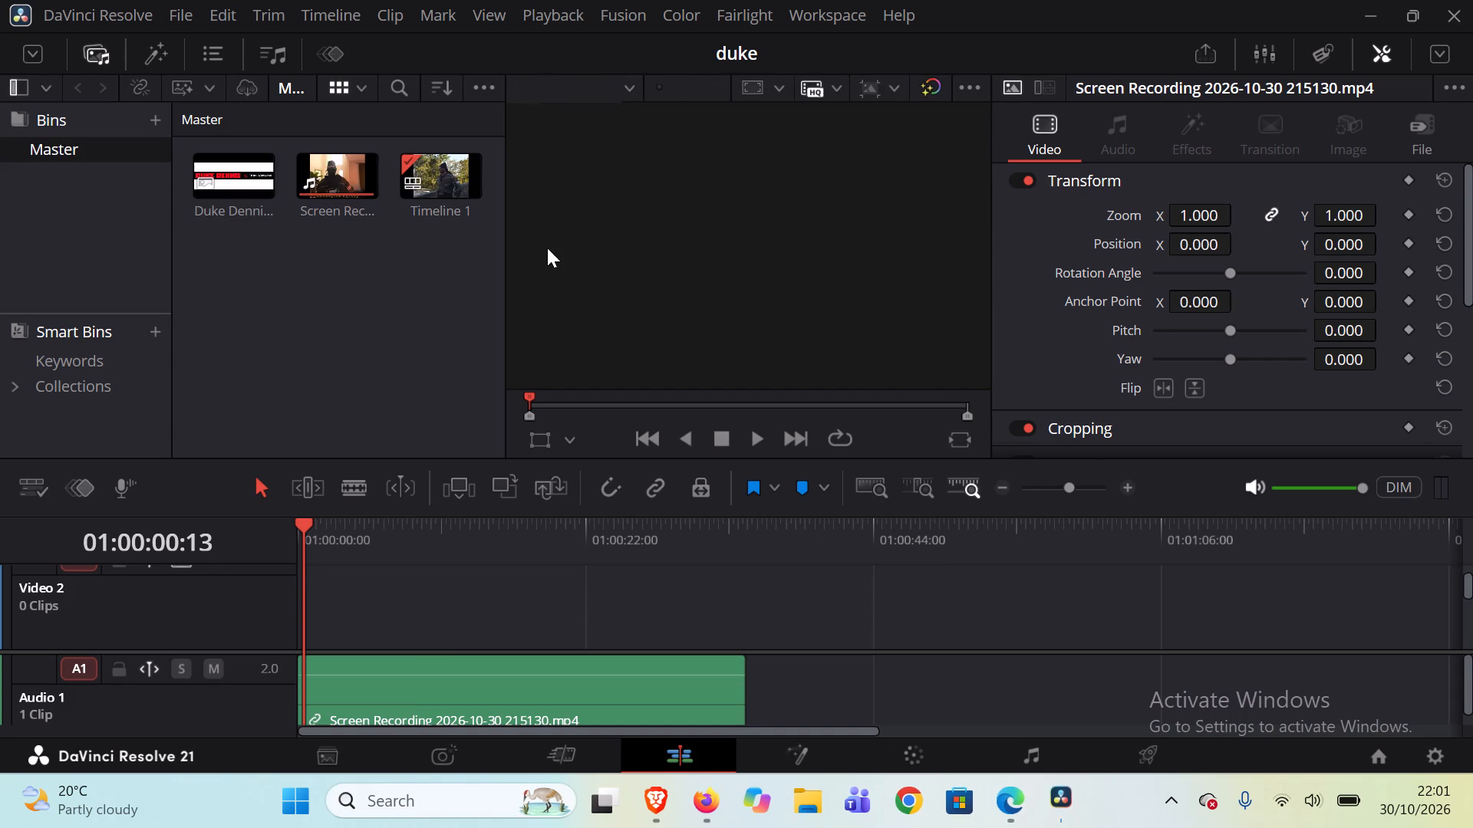
Return the playhead to 01:00:00:00 and place the Duke Dennis Twitch Banner image at the start of track Video 2.
scroll(485, 625, "right", 1)
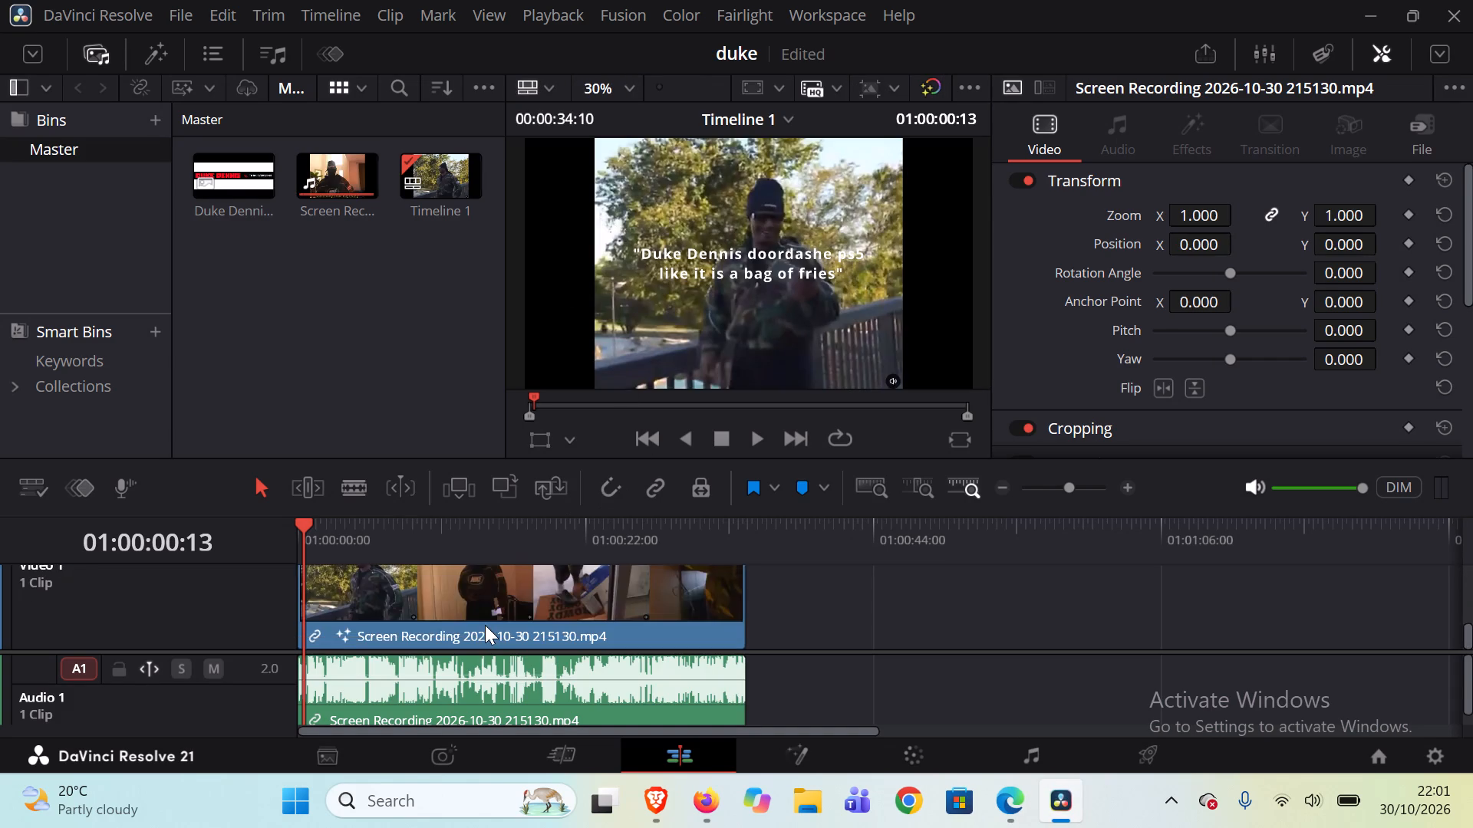
scroll(485, 625, "right", 1)
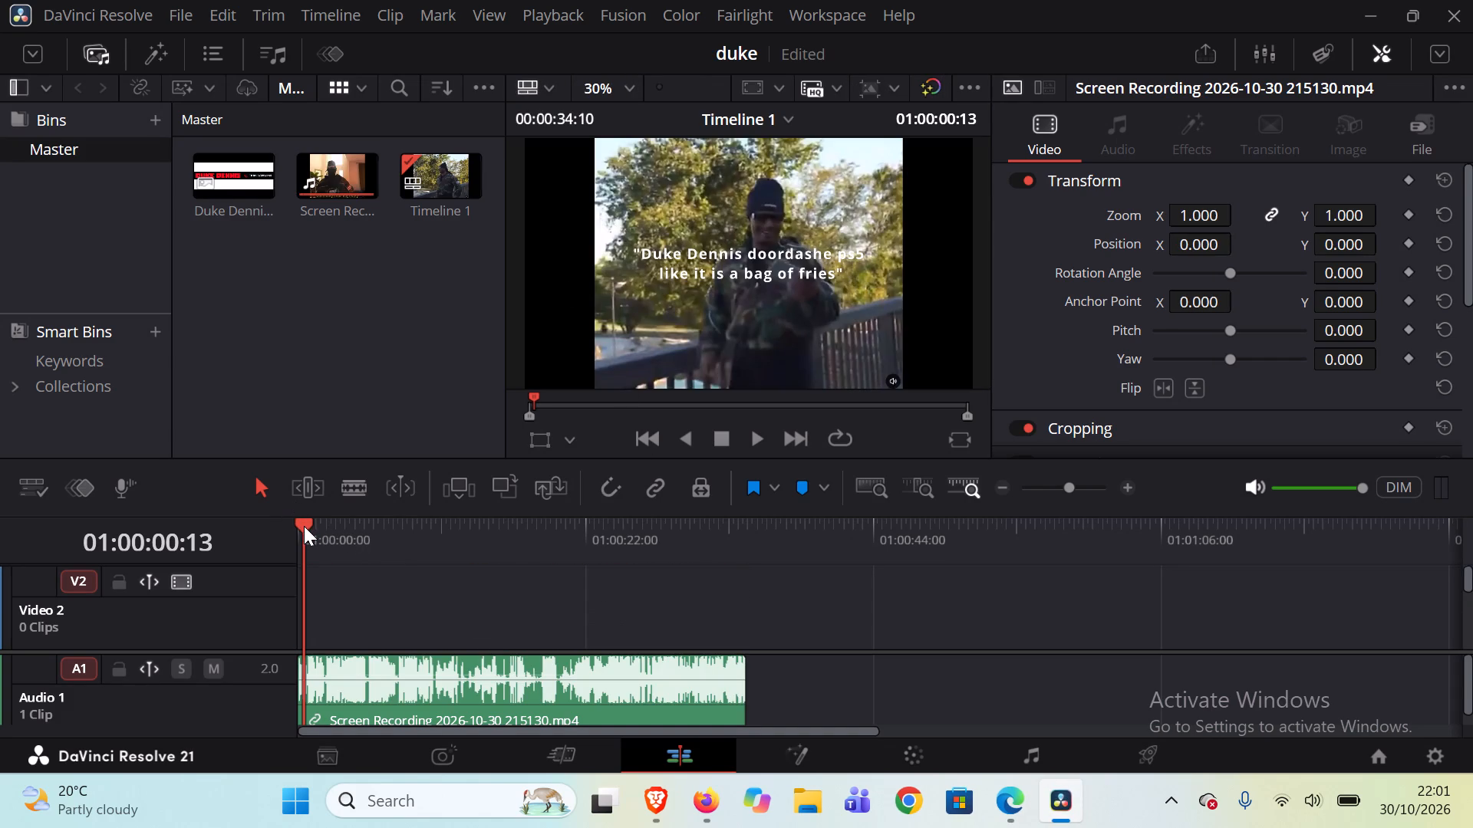
left_click_drag(304, 526, 250, 537)
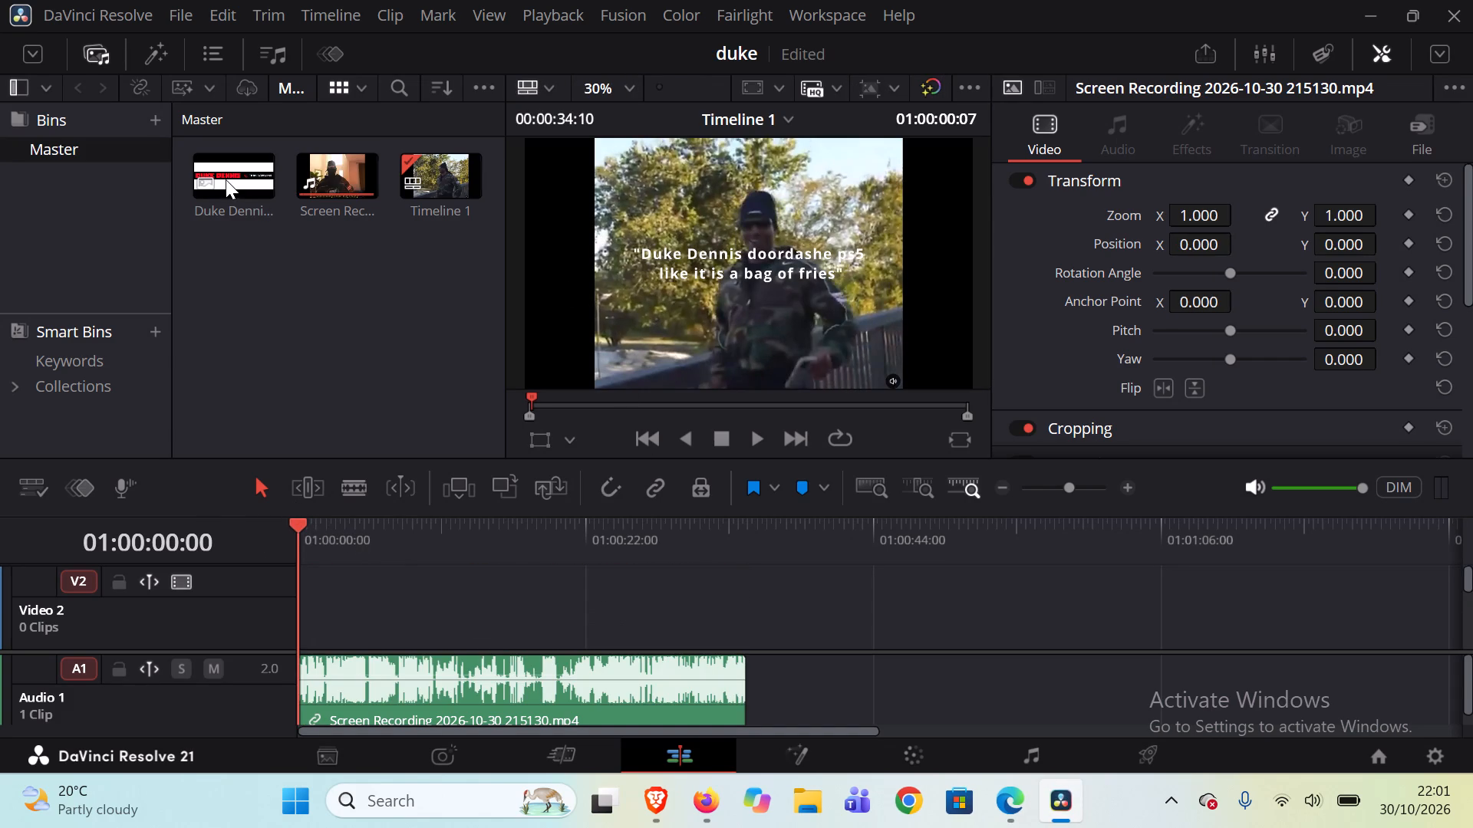
left_click_drag(226, 180, 286, 608)
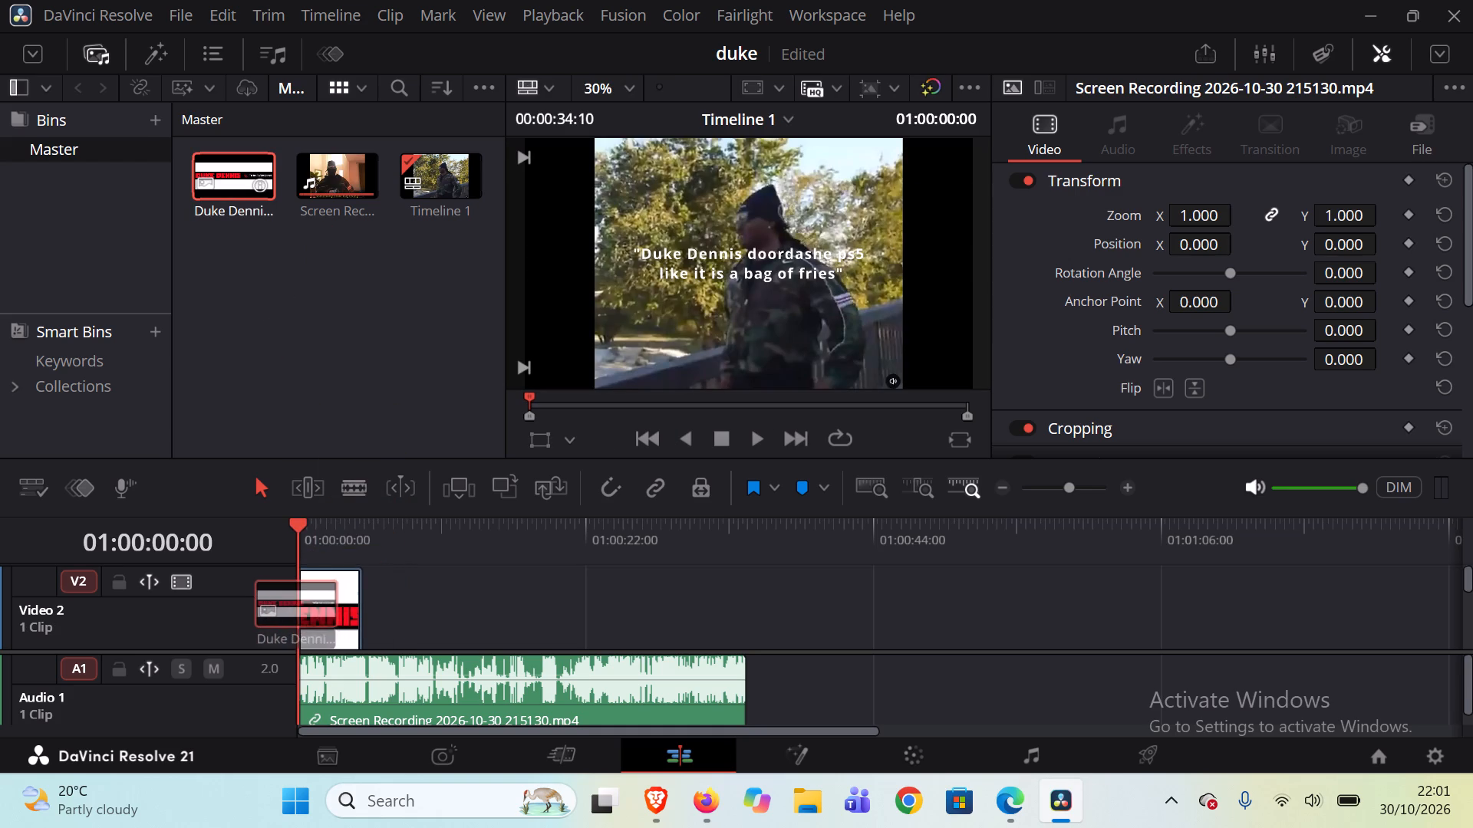
left_click_drag(286, 608, 281, 609)
Crop the white areas off the banner clip with Crop Top about 230 and Crop Bottom about 240.
left_click(335, 589)
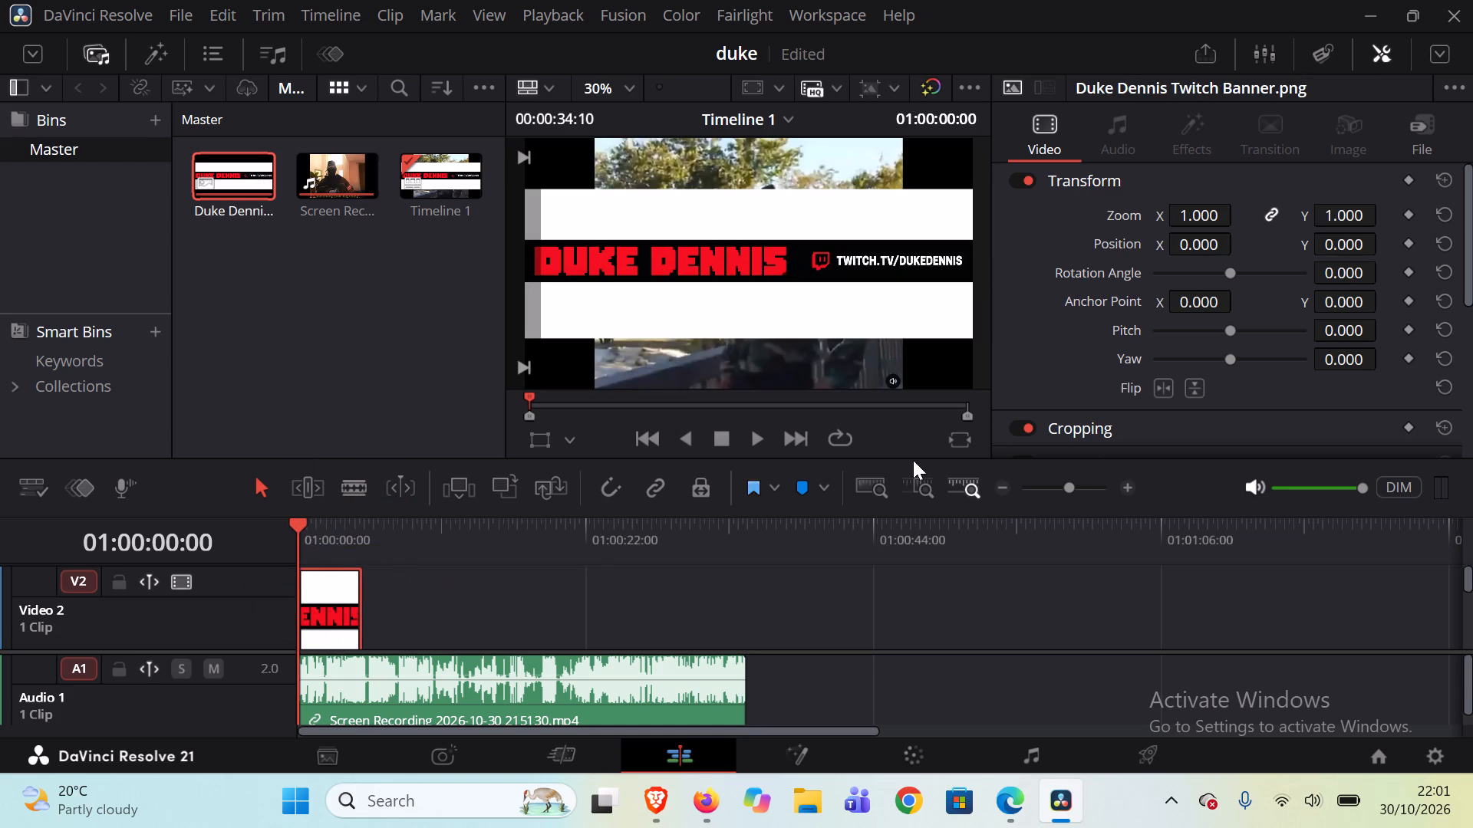
scroll(1251, 322, "down", 1)
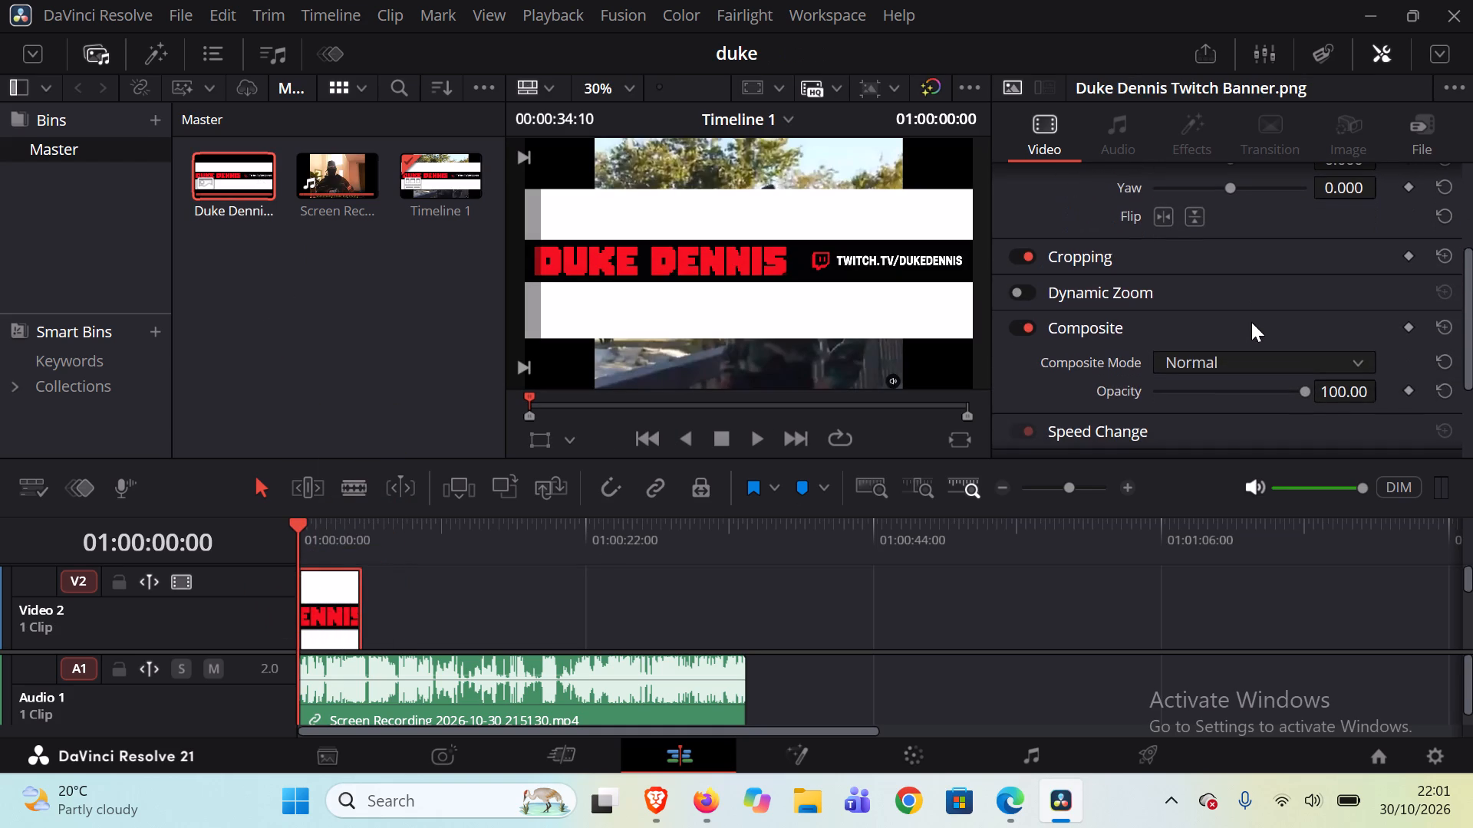
left_click(1251, 322)
scroll(1251, 322, "up", 1)
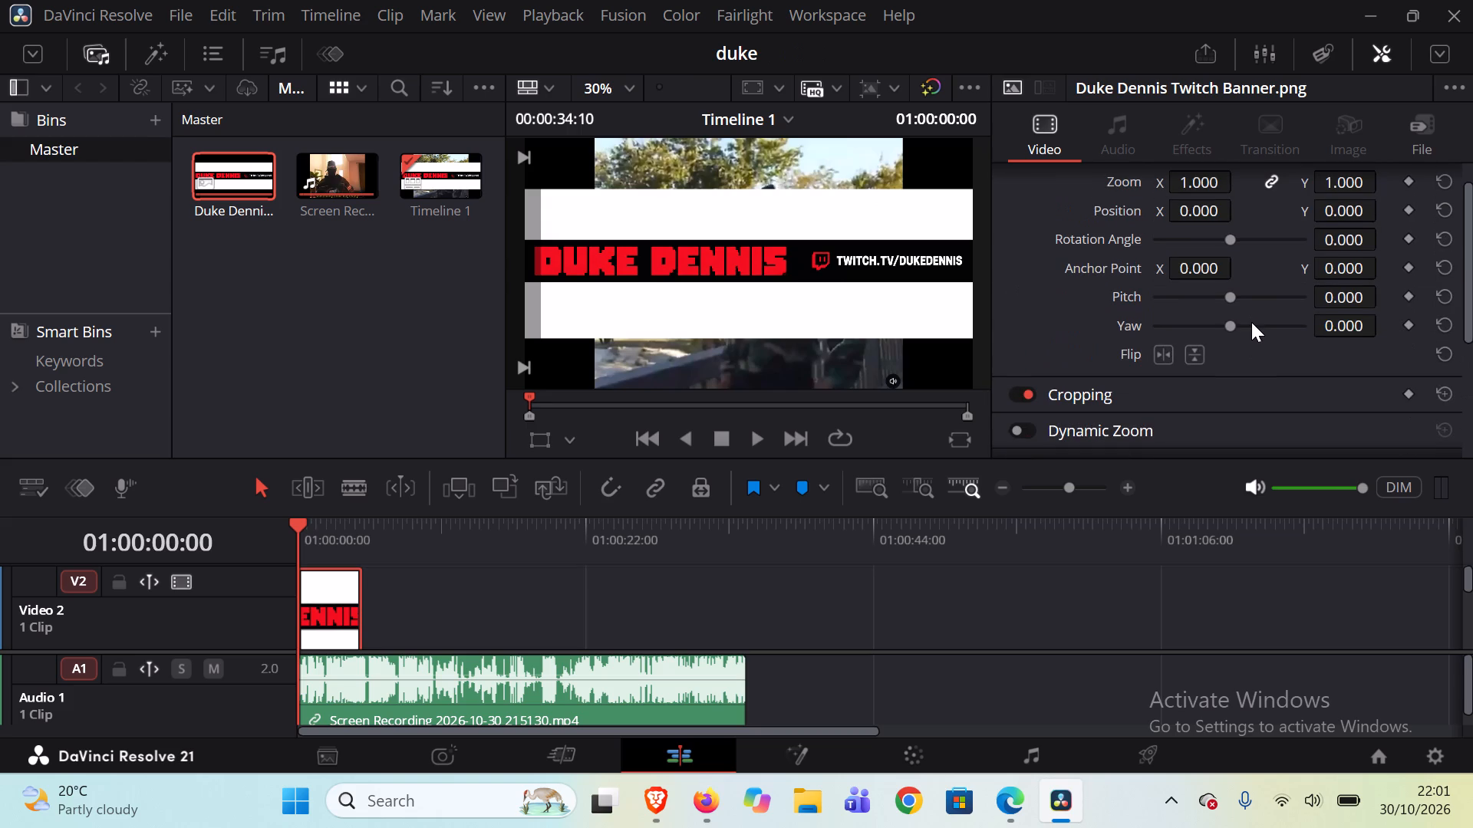
scroll(1224, 338, "down", 1)
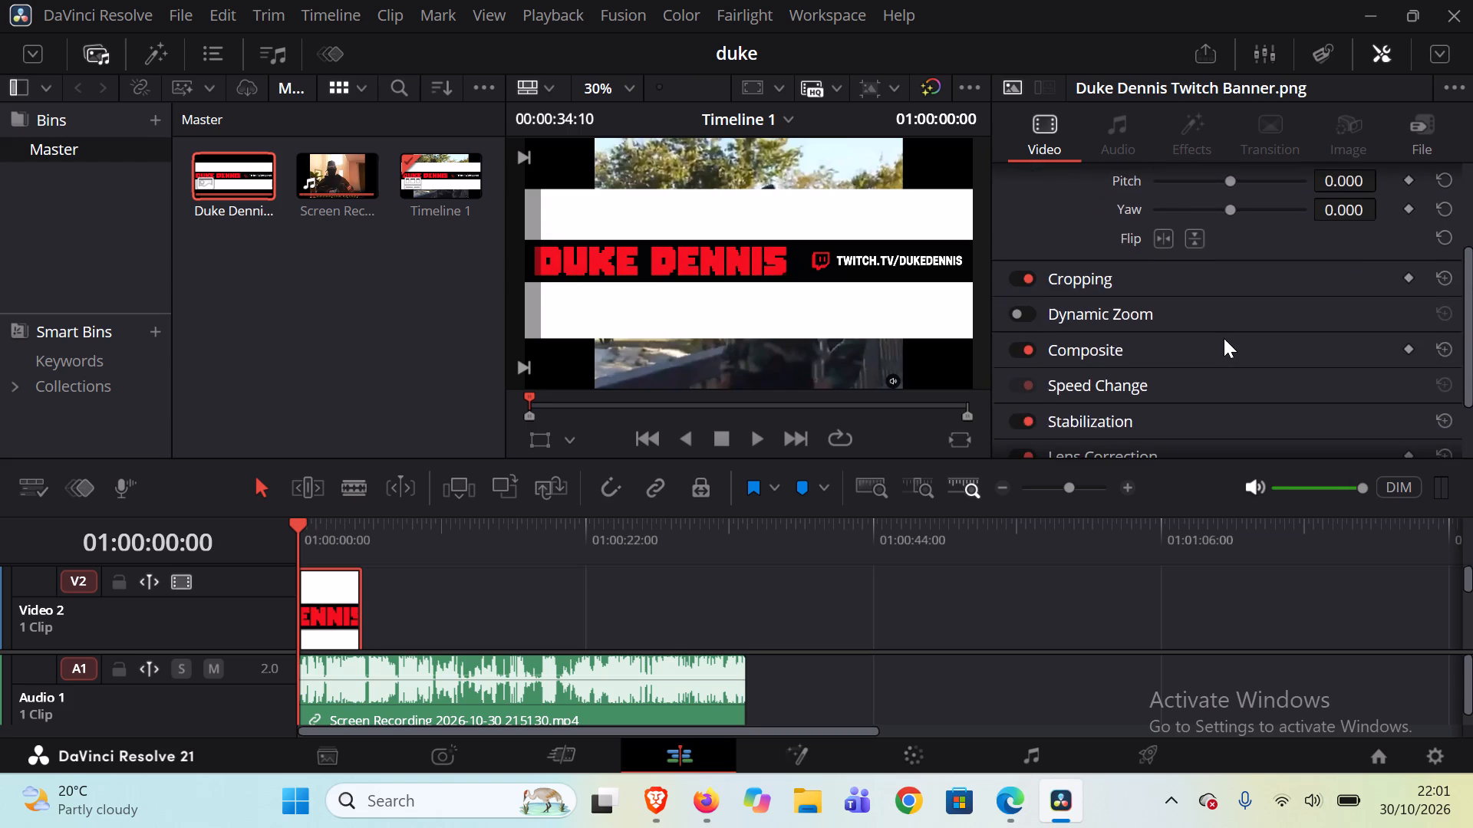
scroll(1224, 338, "down", 1)
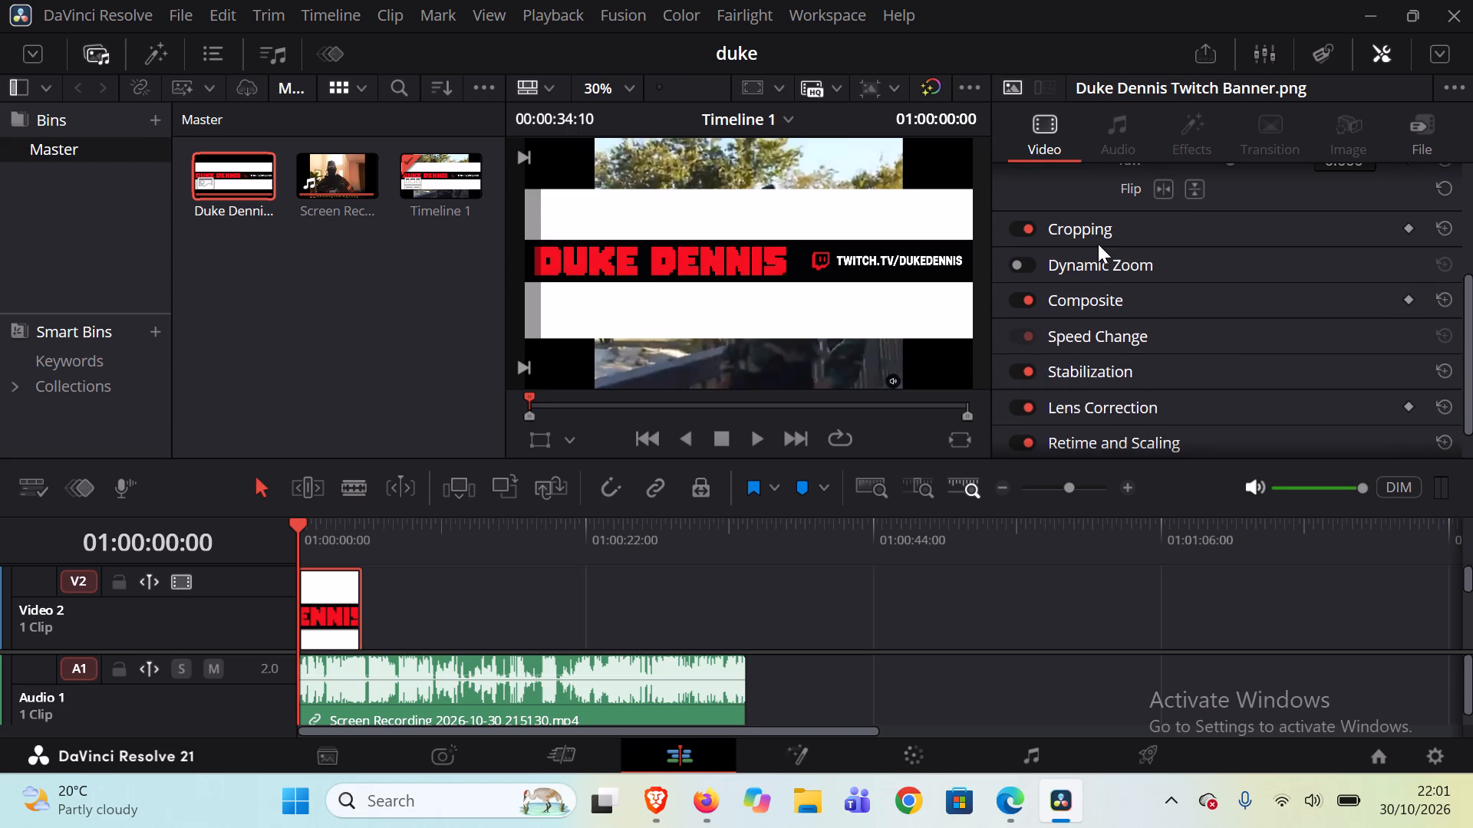
left_click(1098, 244)
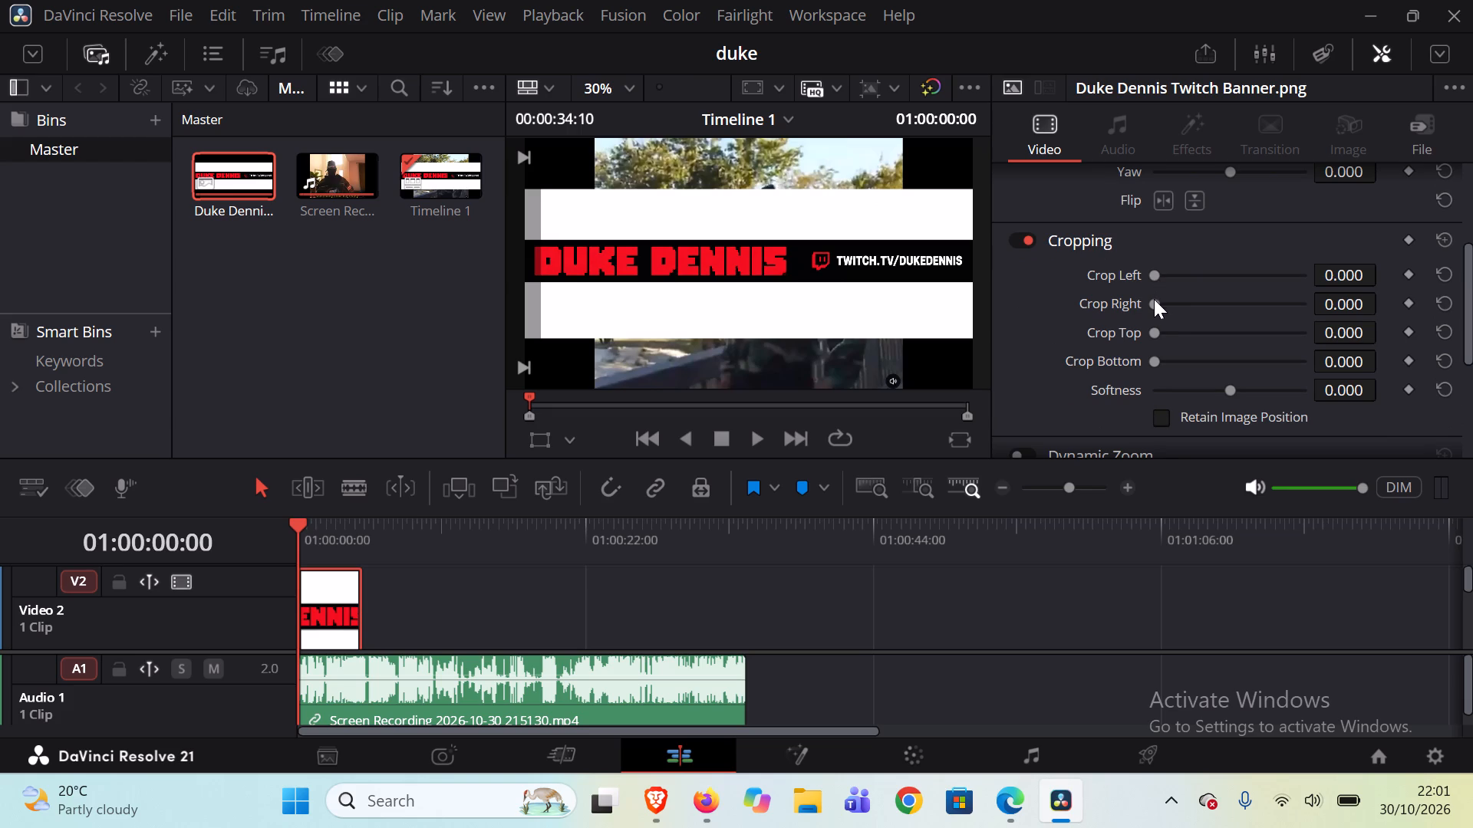
left_click_drag(1153, 332, 1188, 329)
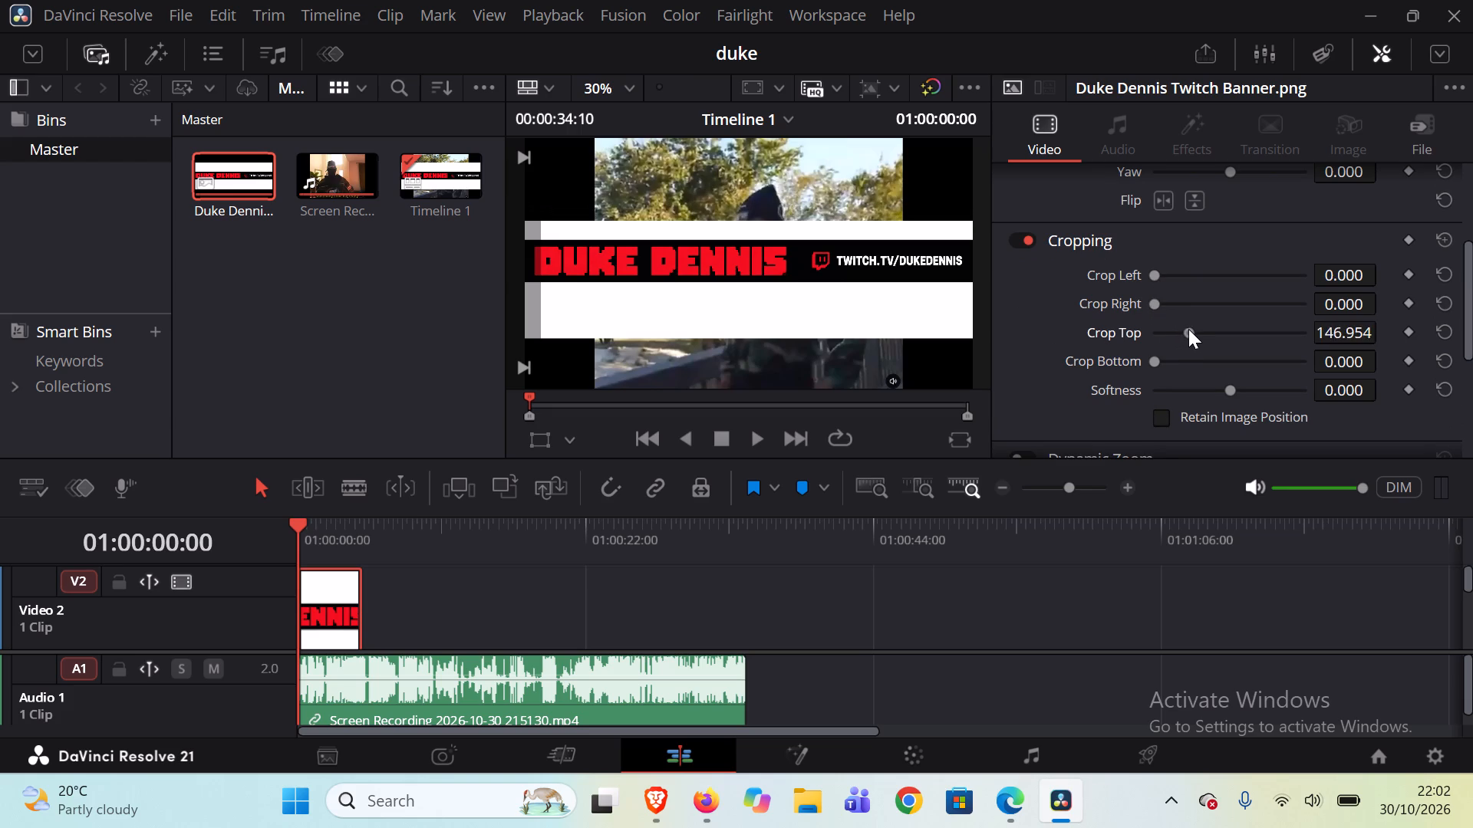
left_click_drag(1188, 329, 1208, 324)
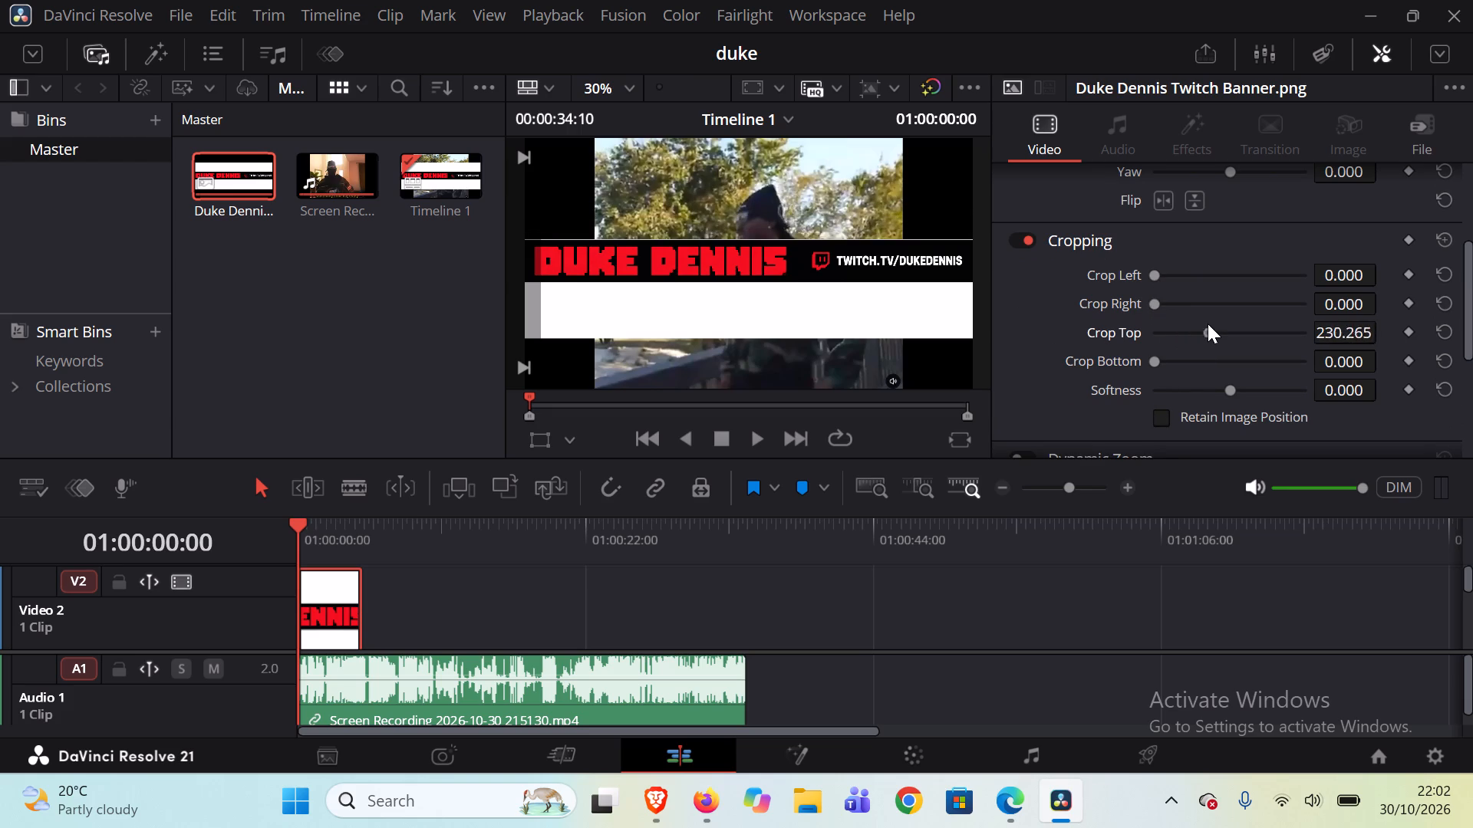
left_click_drag(1208, 324, 1208, 320)
left_click_drag(1208, 320, 1201, 325)
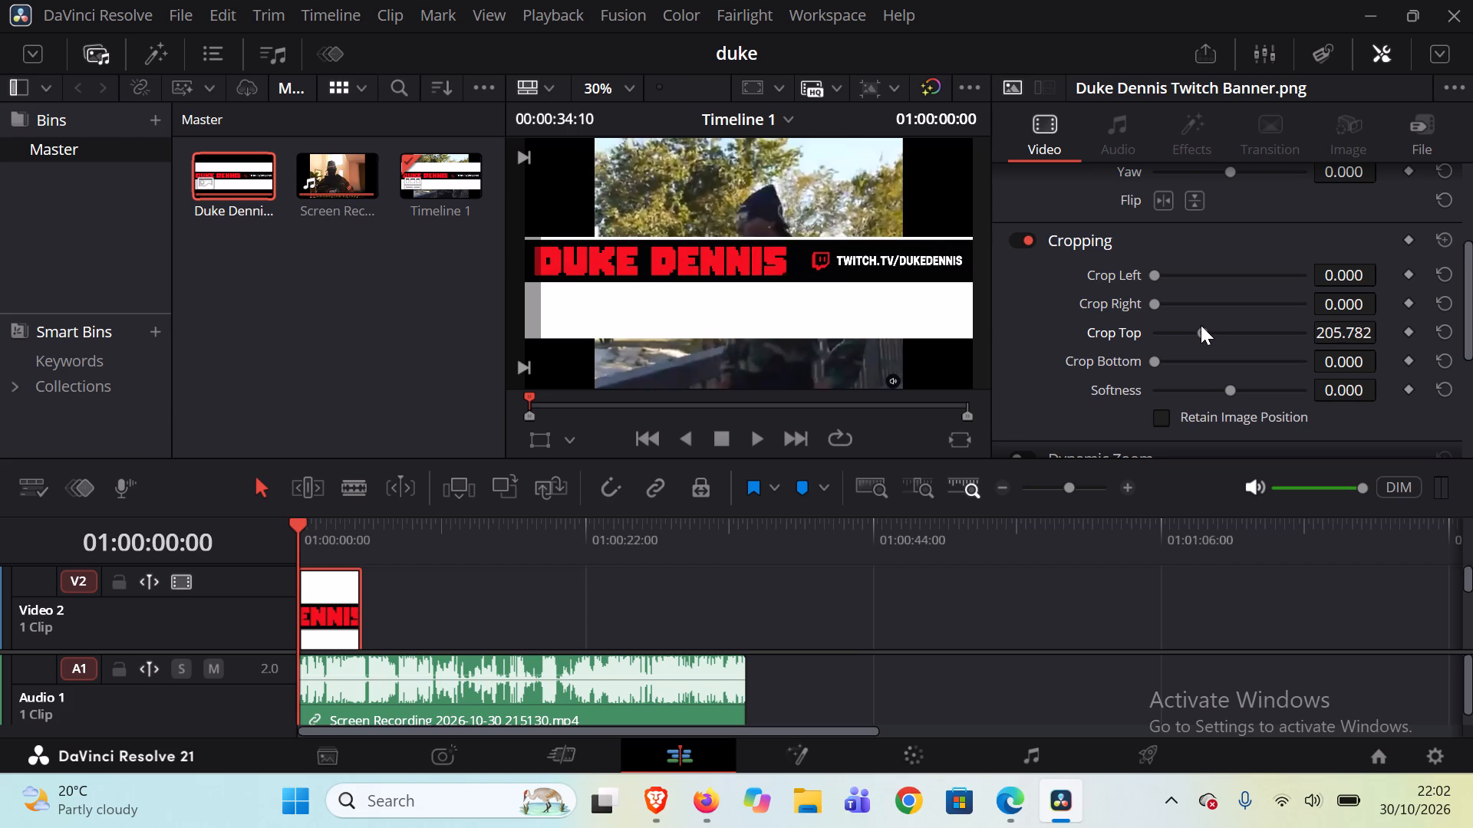
left_click_drag(1201, 325, 1207, 323)
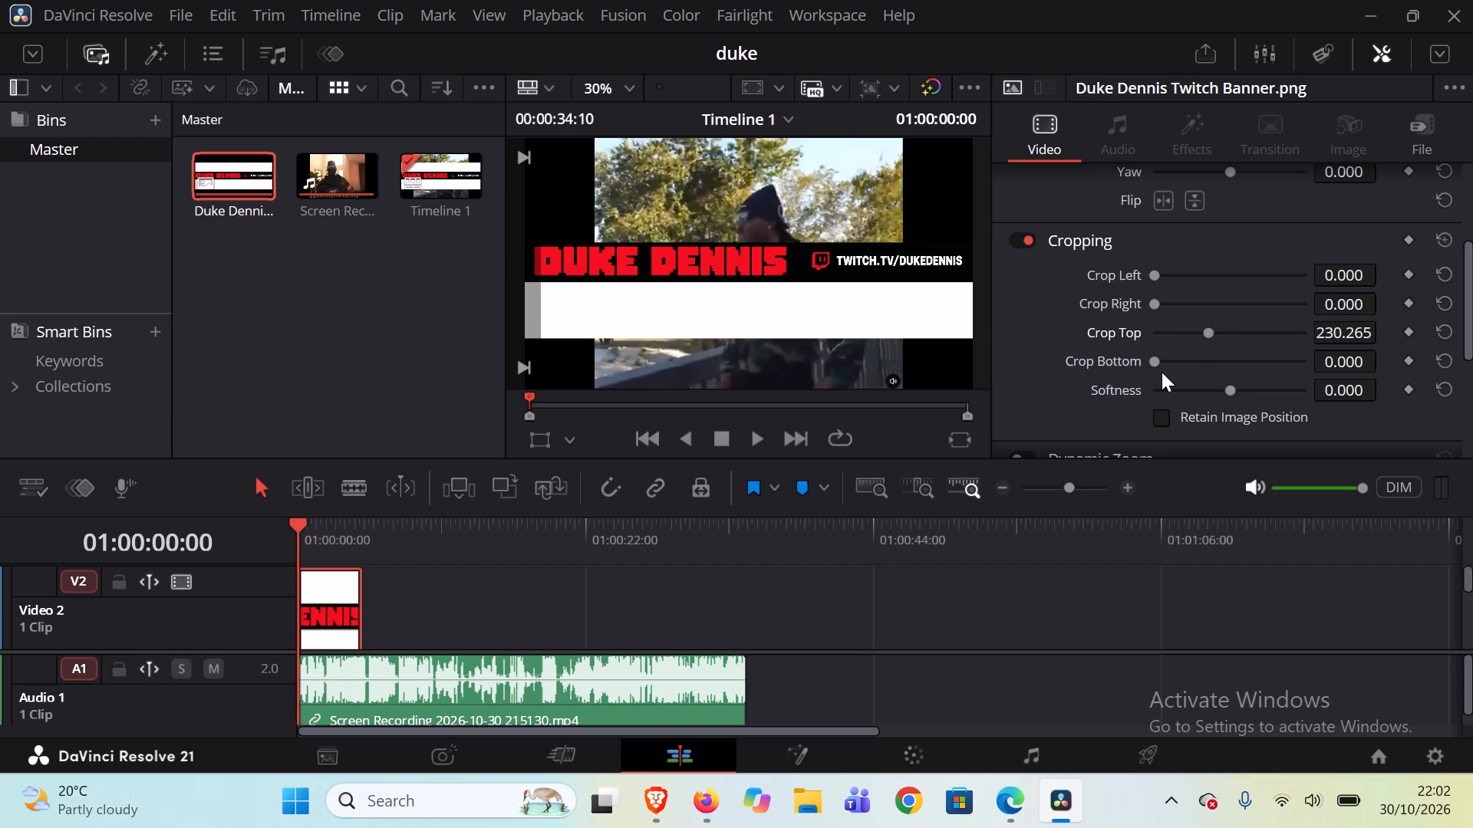
left_click_drag(1152, 360, 1195, 351)
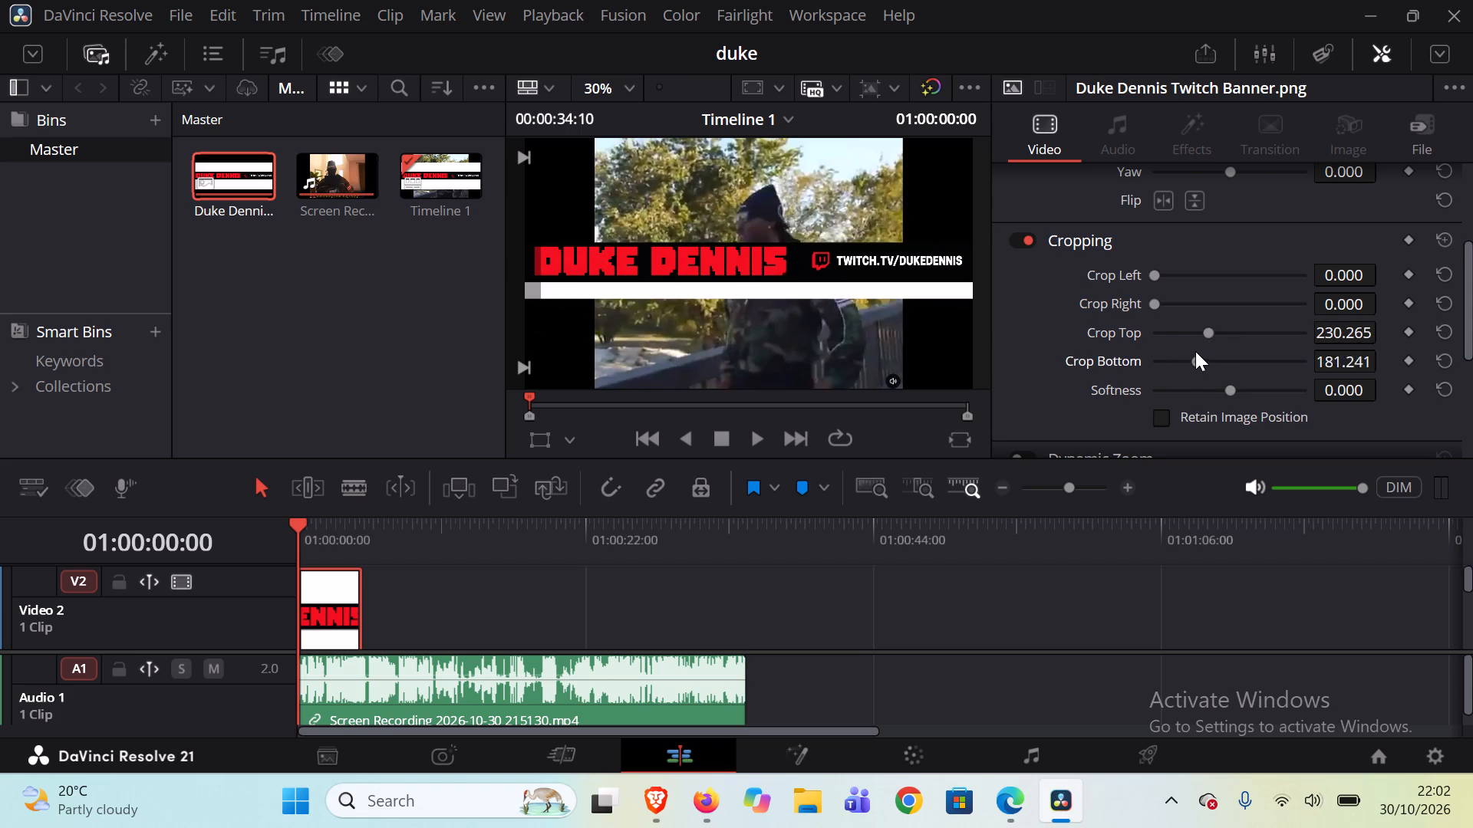
left_click_drag(1195, 351, 1208, 350)
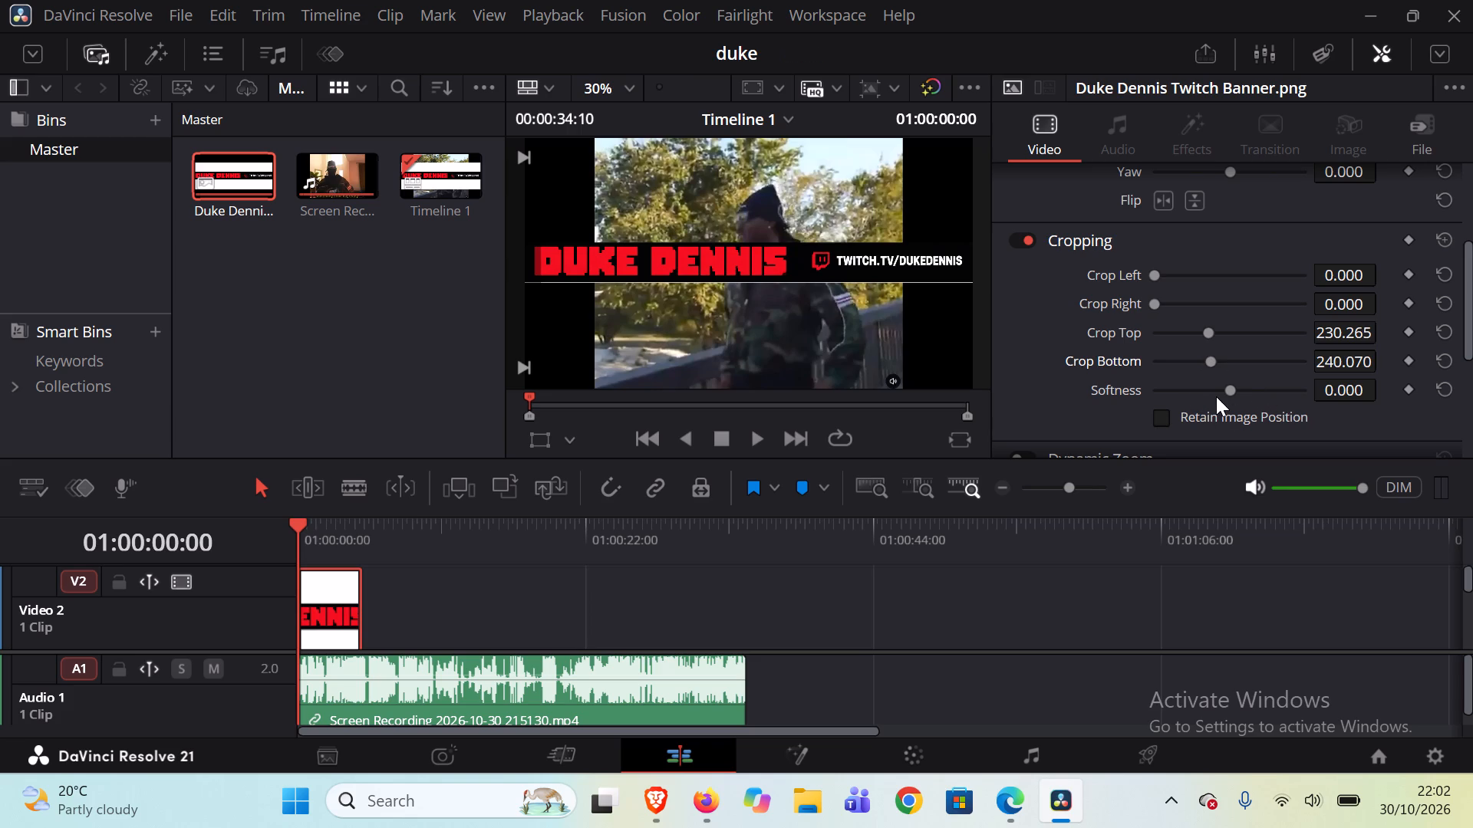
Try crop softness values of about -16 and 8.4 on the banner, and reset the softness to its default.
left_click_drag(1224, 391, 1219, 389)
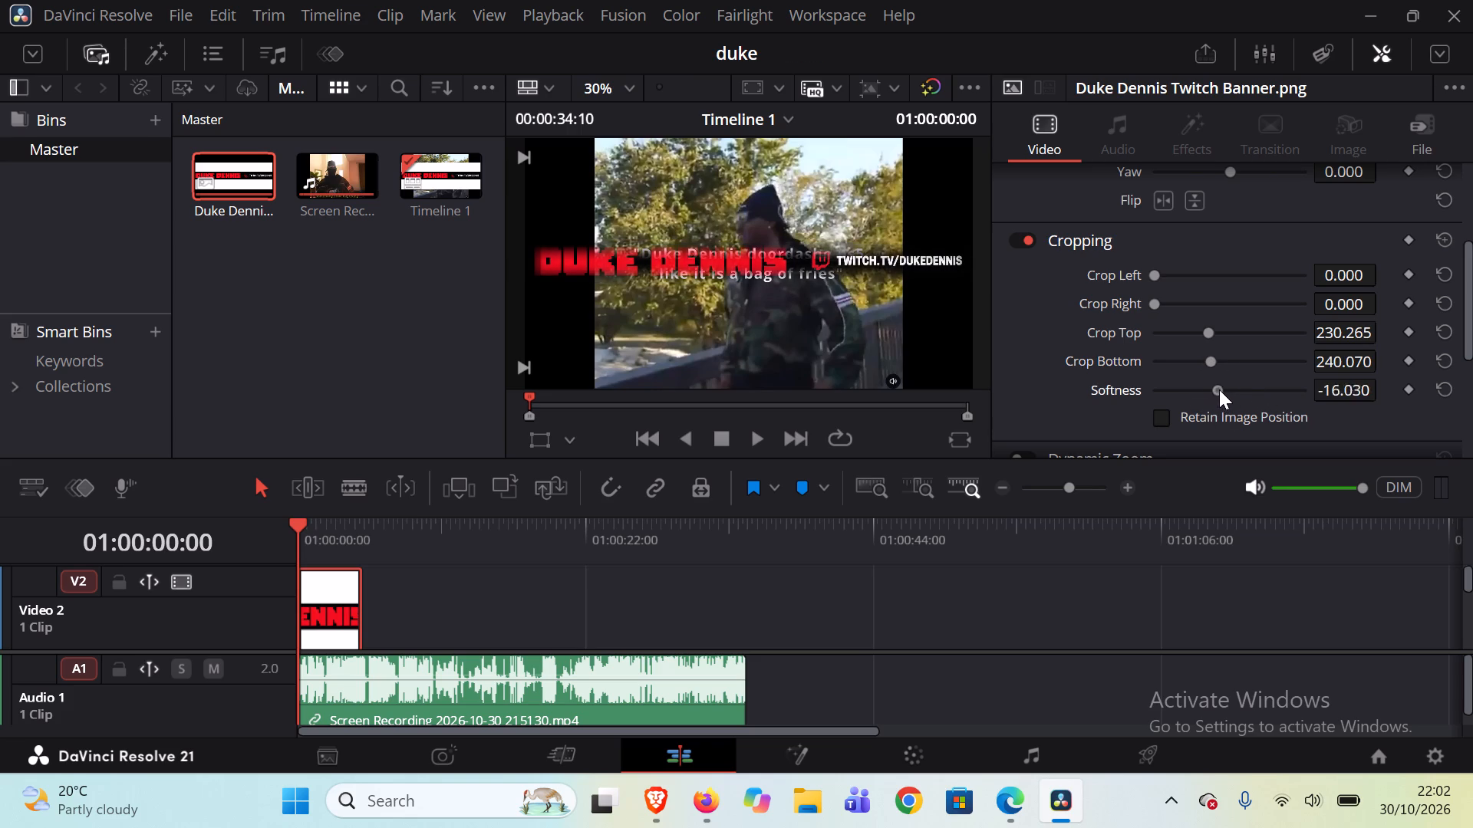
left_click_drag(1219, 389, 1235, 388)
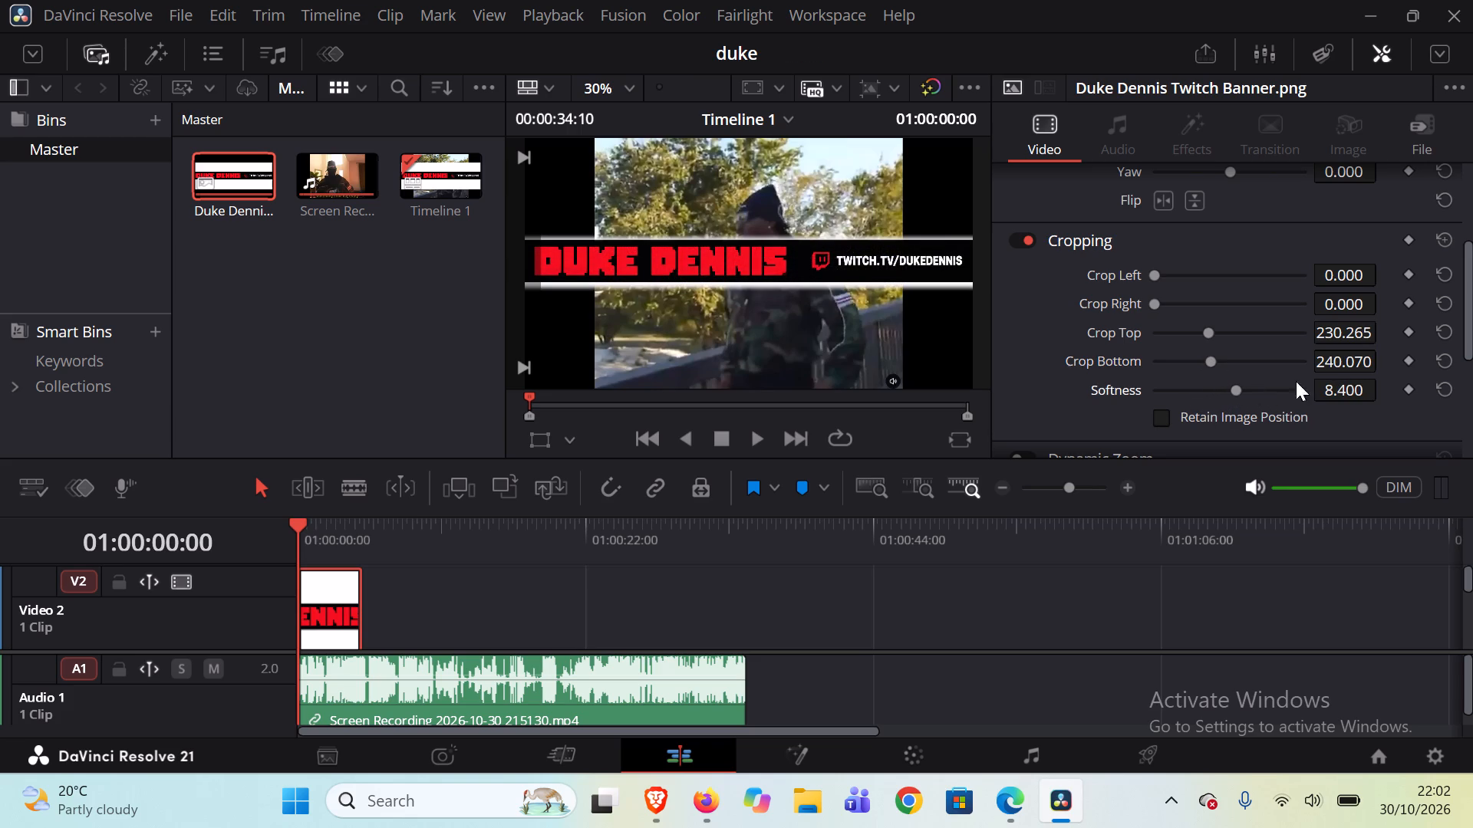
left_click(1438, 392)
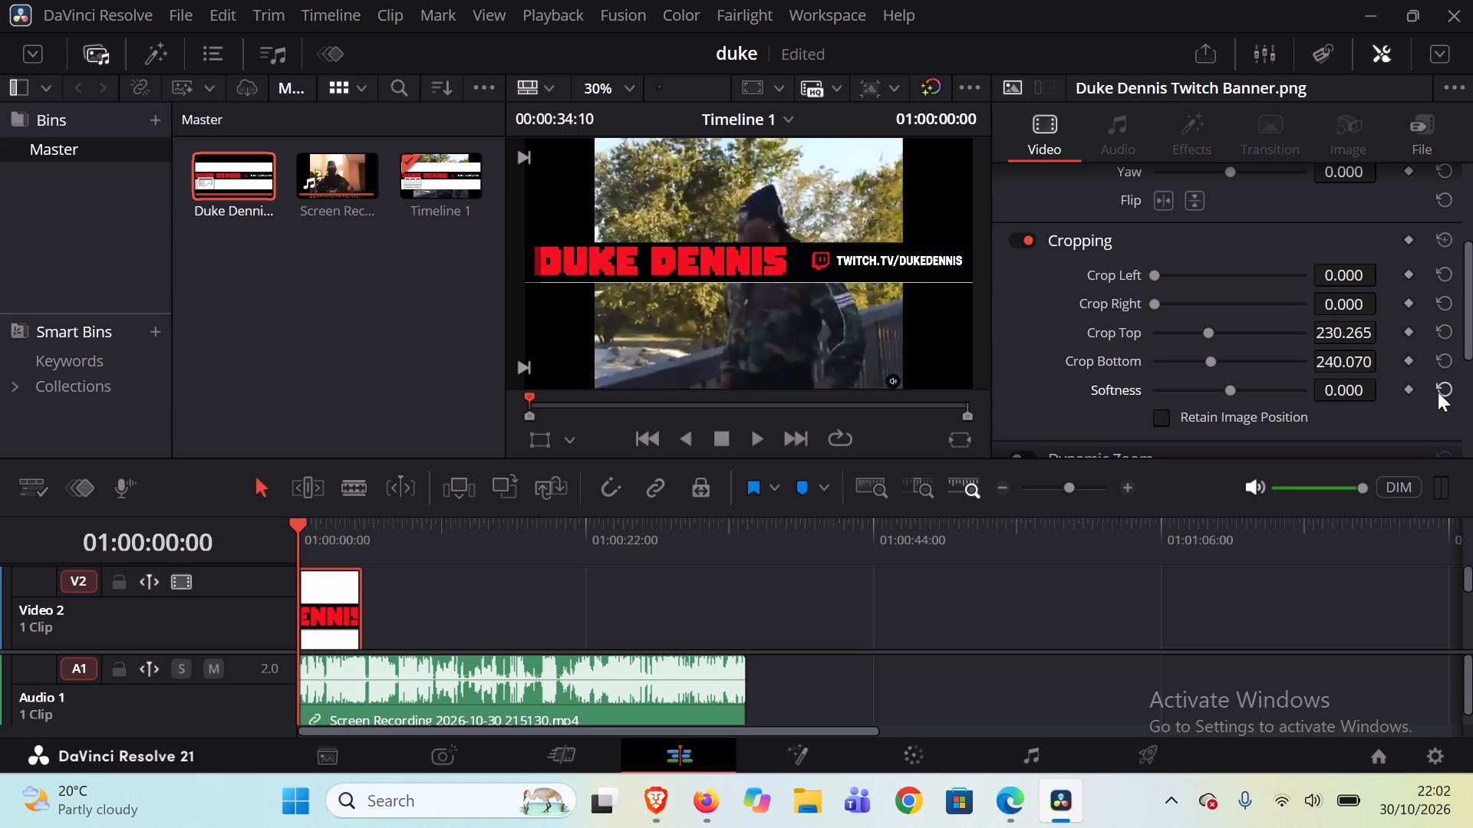
Scale the banner clip down with linked X and Y zoom, trying 0.12 before settling on 0.8.
scroll(1312, 324, "up", 1)
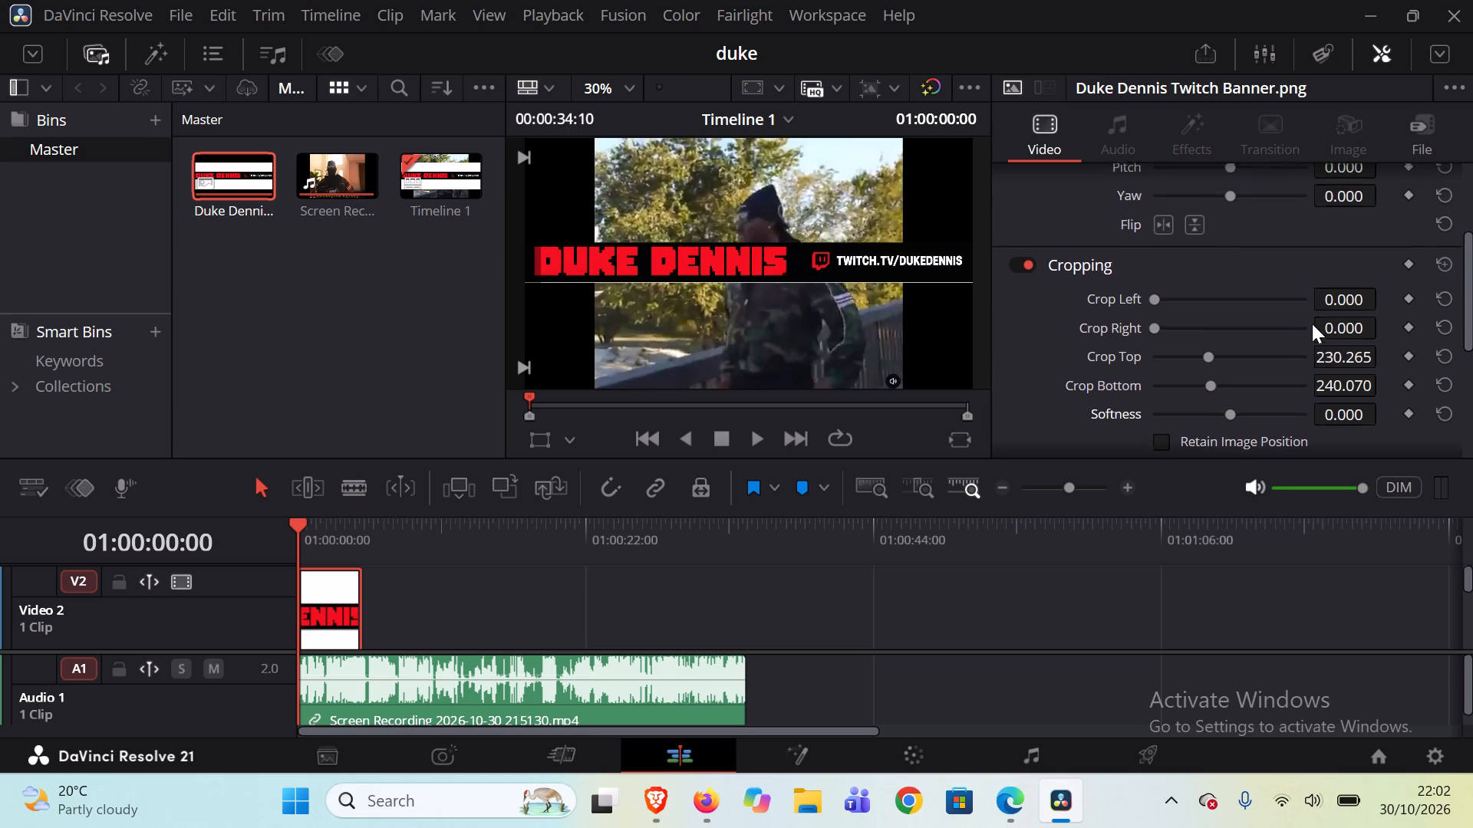
scroll(1312, 324, "up", 2)
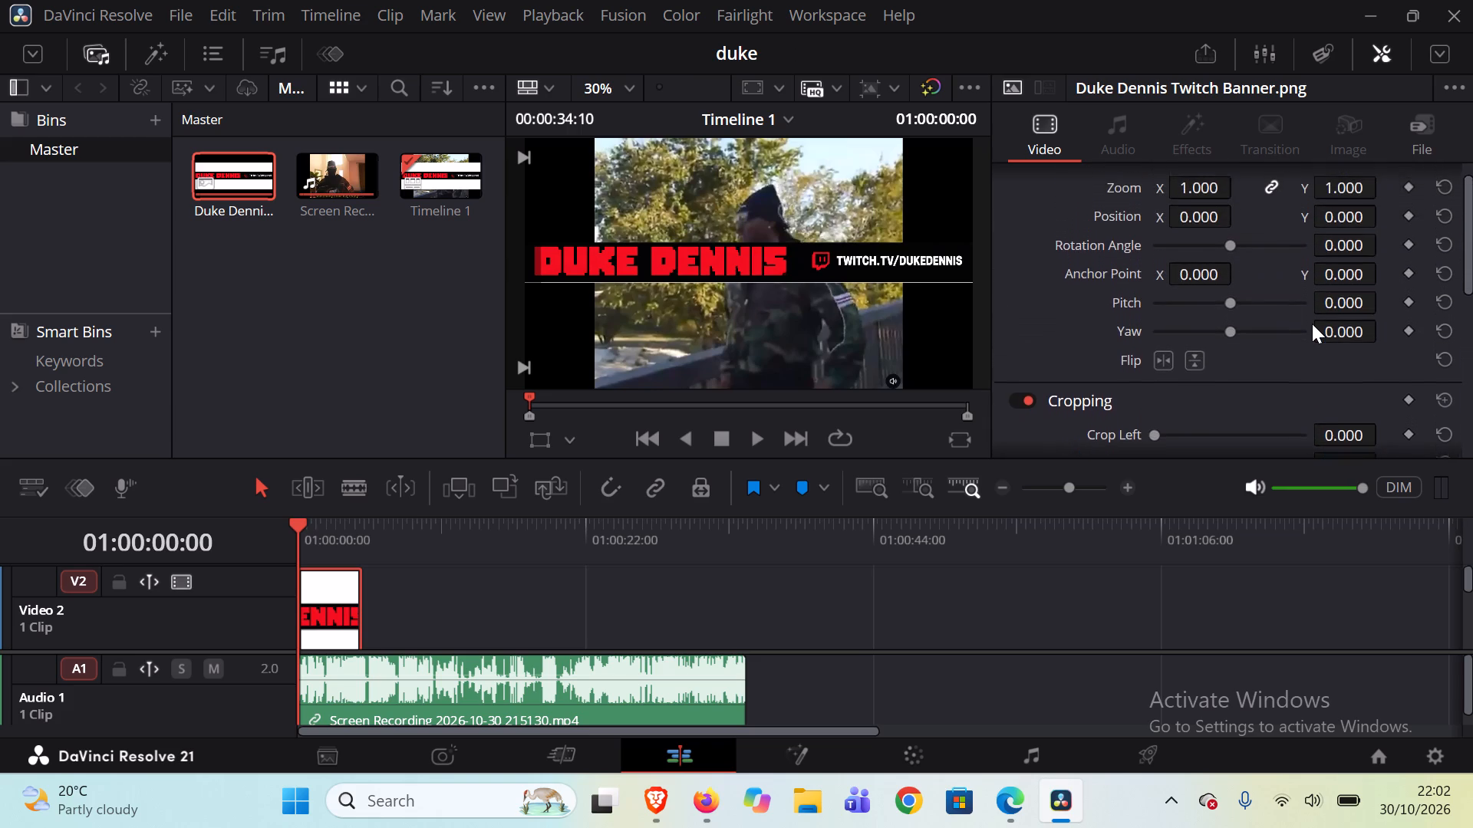
scroll(1312, 324, "up", 1)
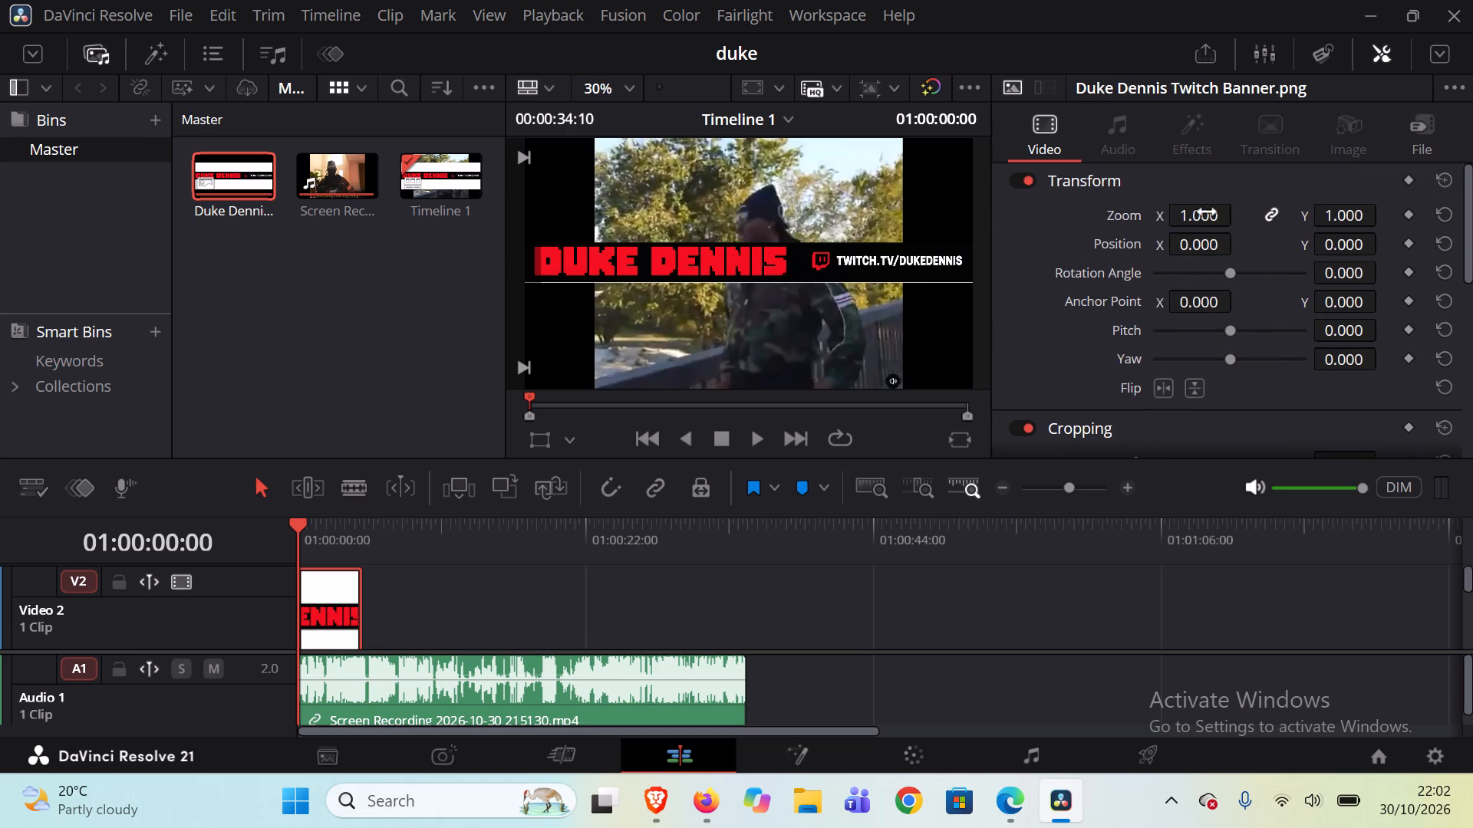
left_click(1204, 212)
key("o")
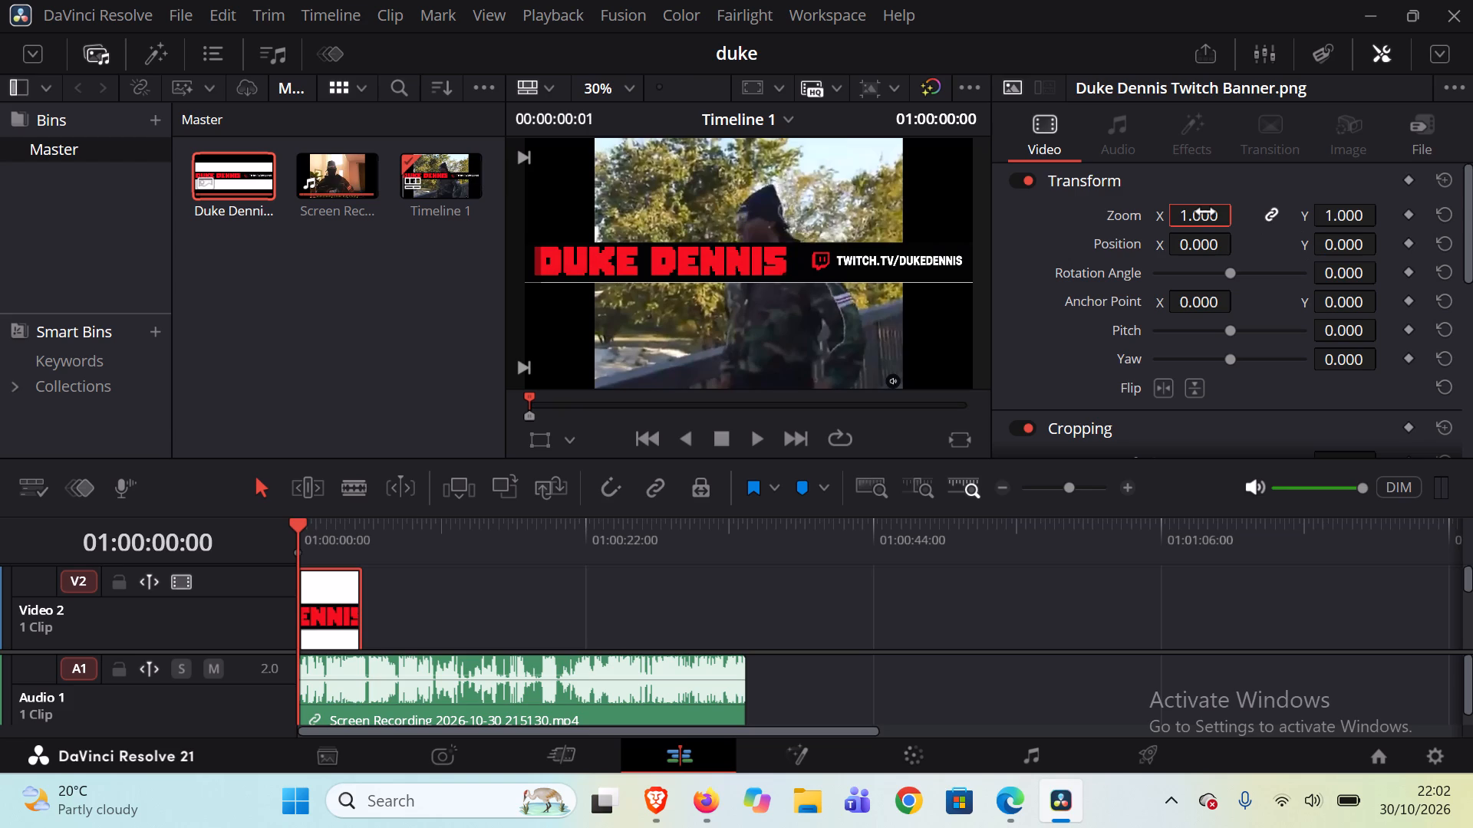
key("period")
type("12")
key("Return")
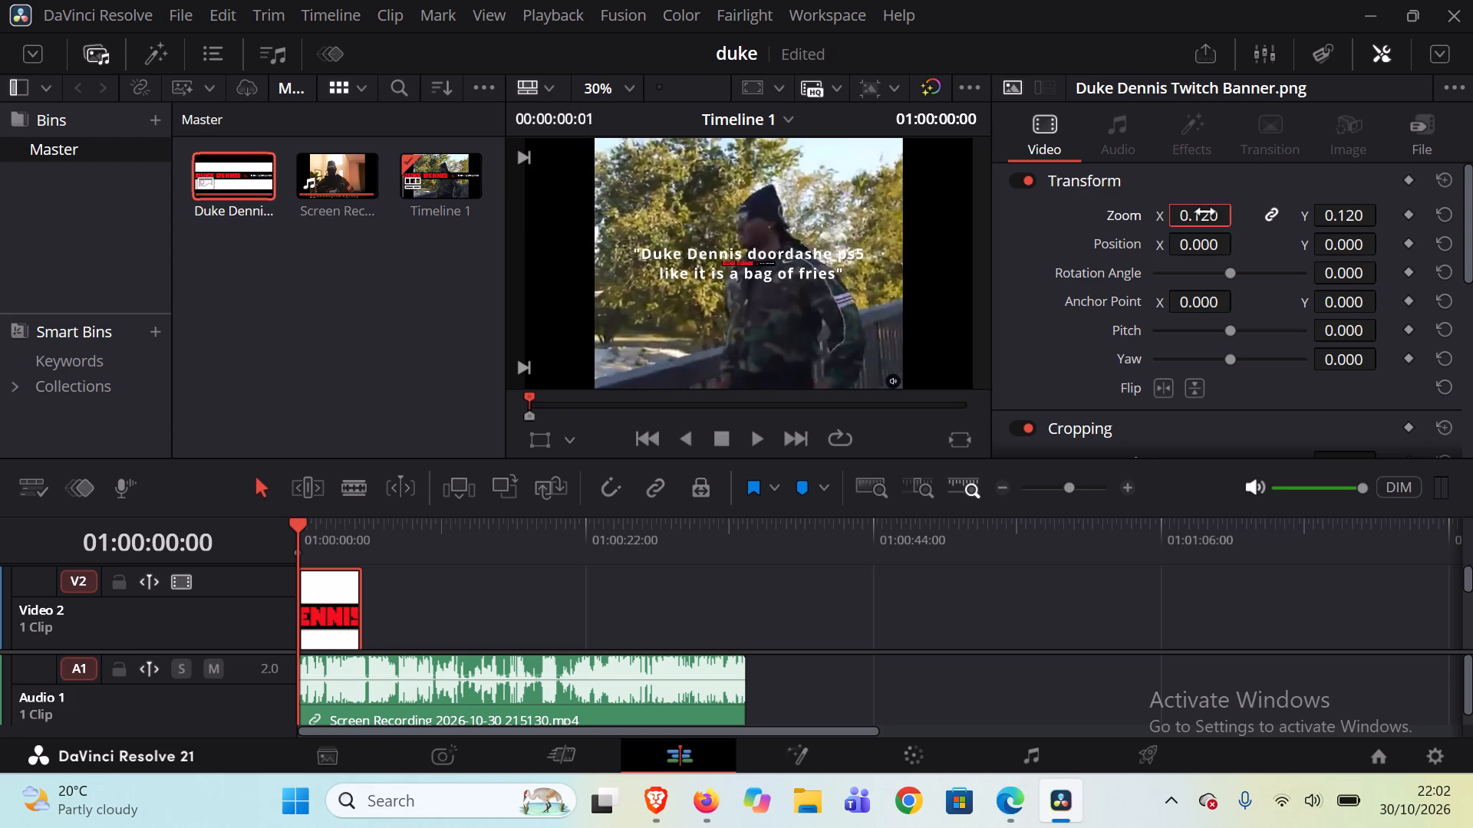
key("BackSpace")
type("0.")
key("8")
key("Return")
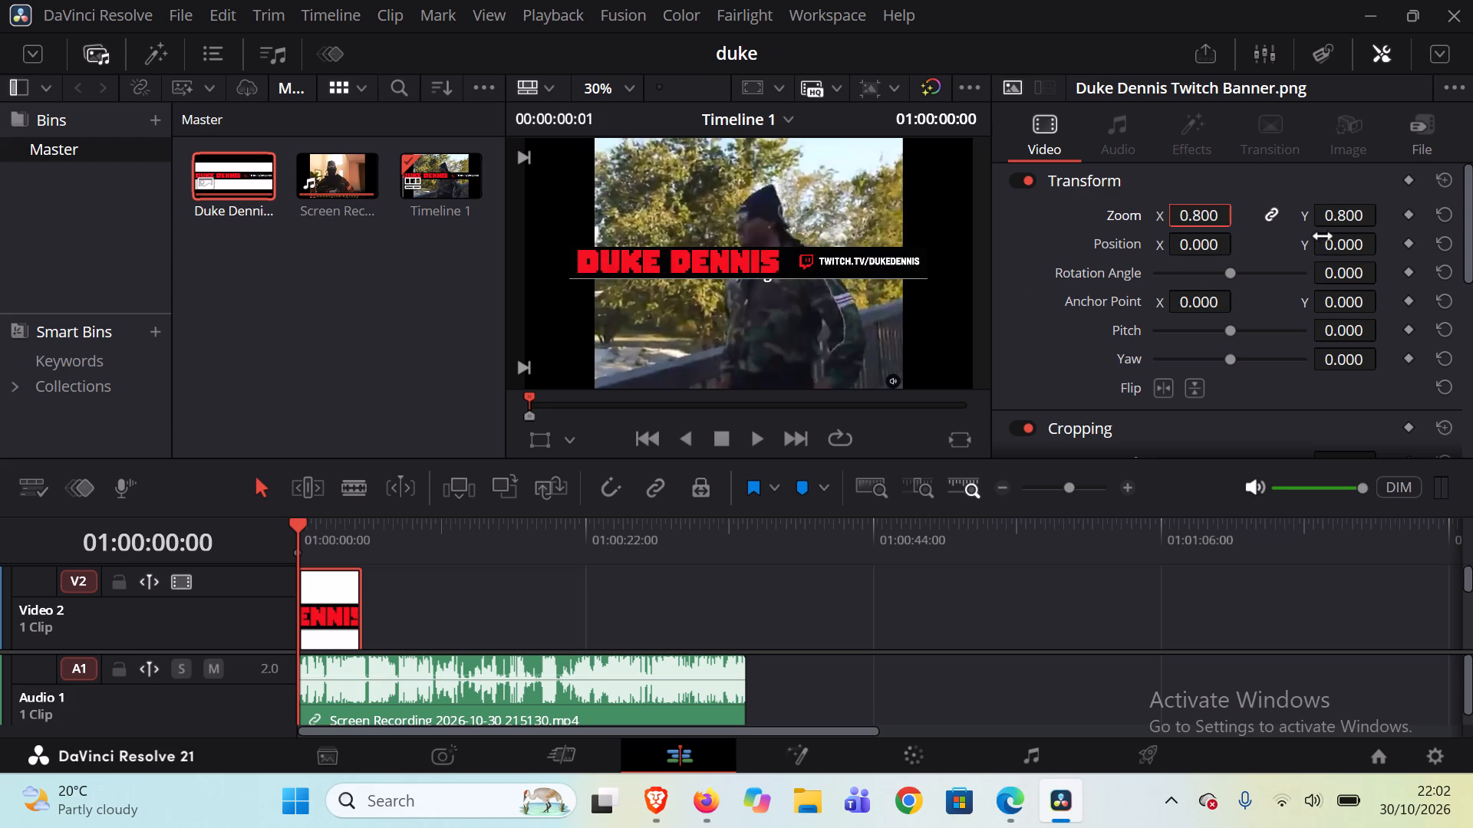
Lower the banner to the bottom edge of the frame at Position Y about -801.
left_click_drag(1340, 244, 878, 390)
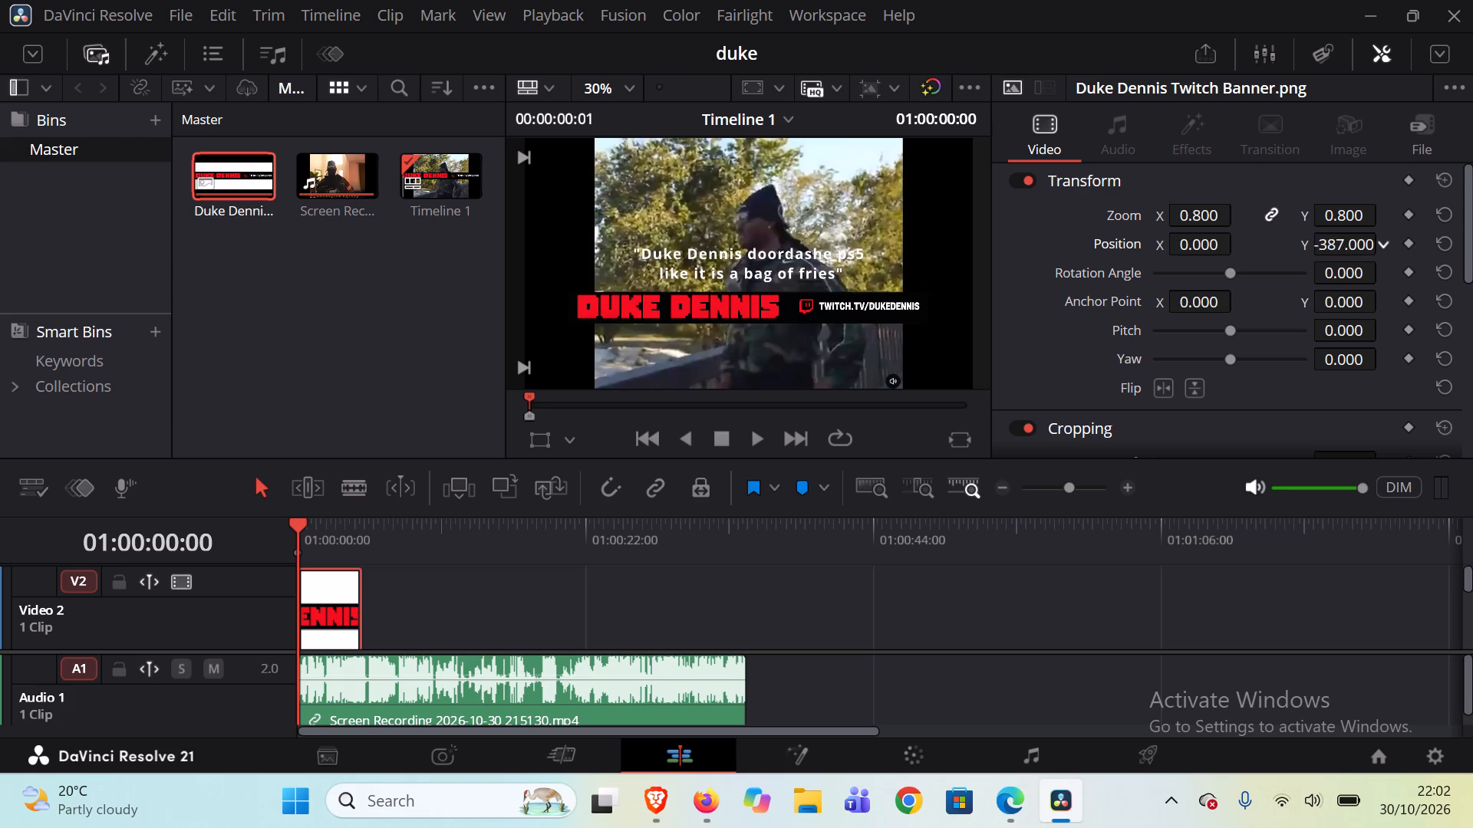
left_click_drag(878, 390, 499, 485)
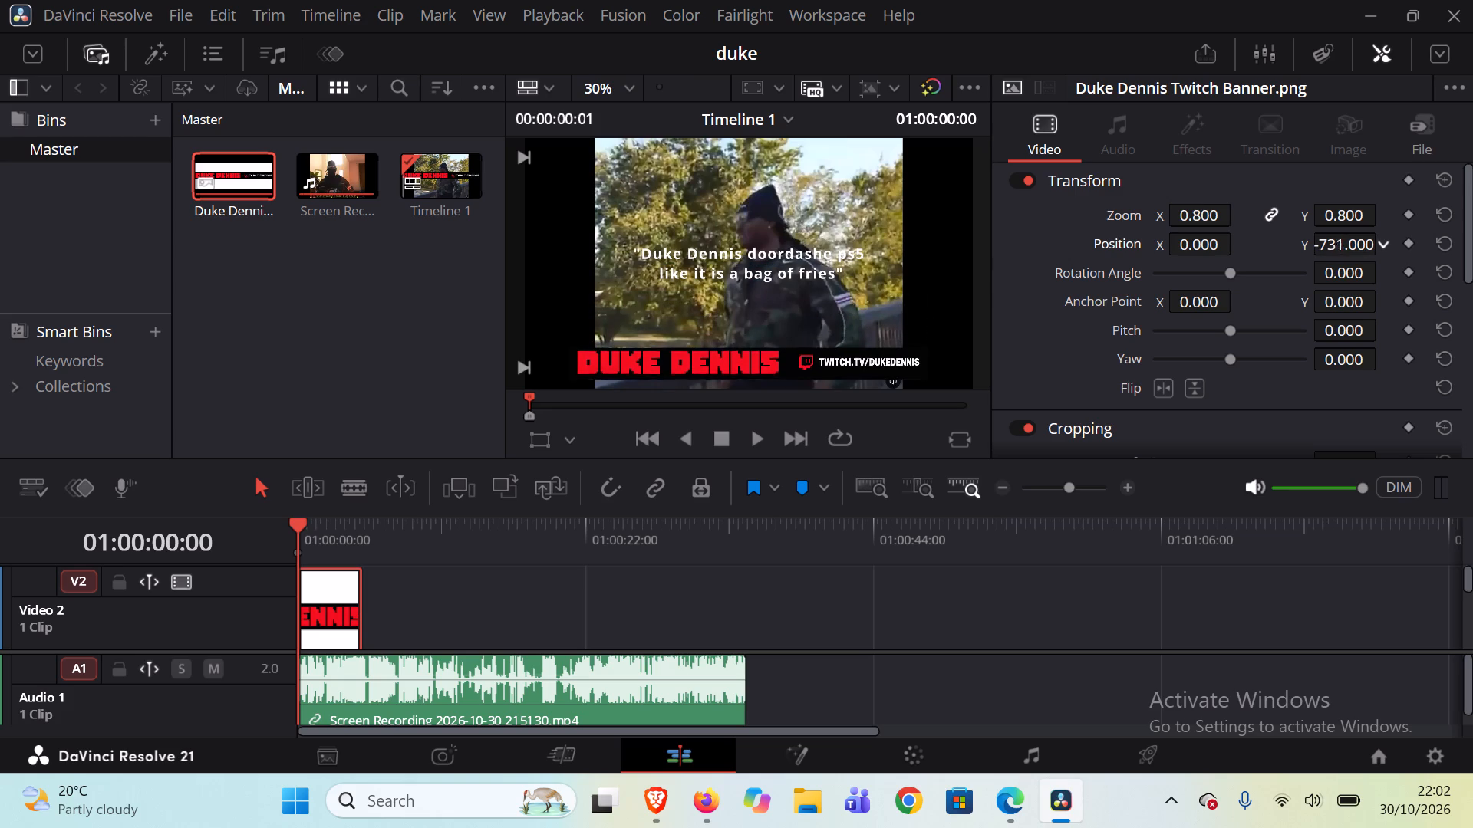
left_click_drag(499, 485, 417, 514)
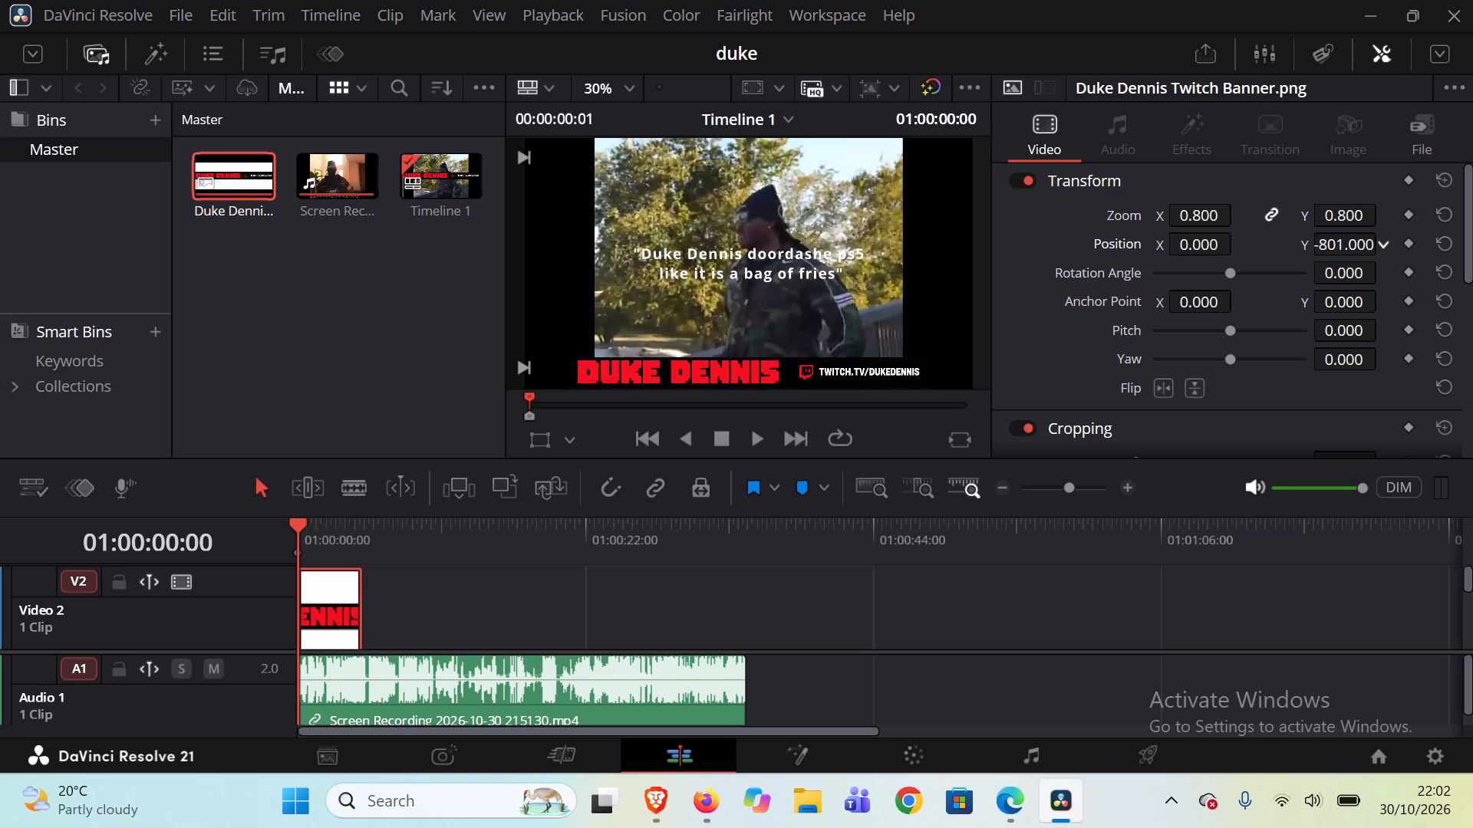
Scale the banner clip down to a linked zoom of 0.7 and lower it to Position Y about -820.
left_click_drag(417, 514, 411, 517)
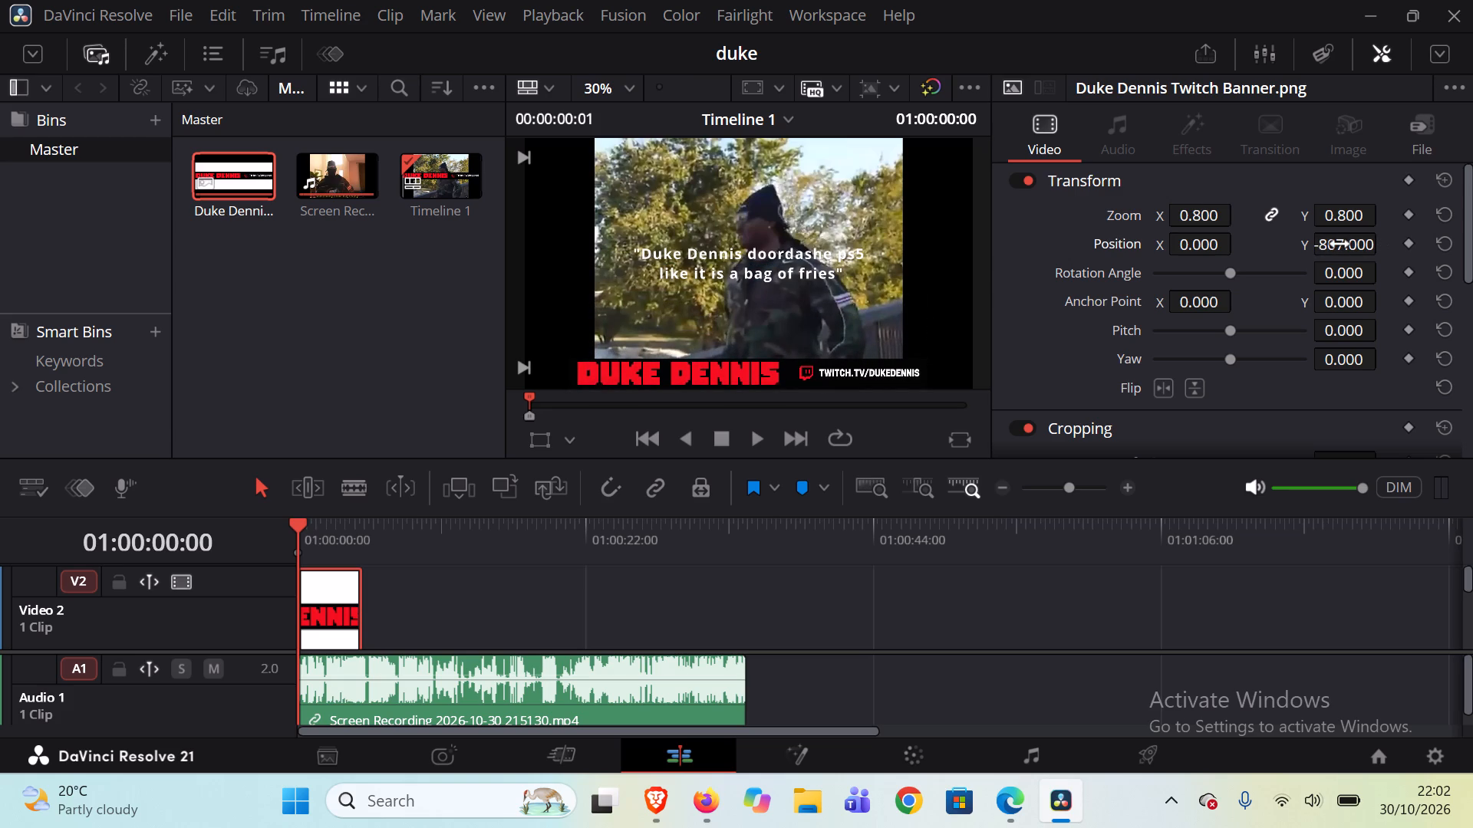
left_click(1210, 212)
type("0.")
key("7")
key("Return")
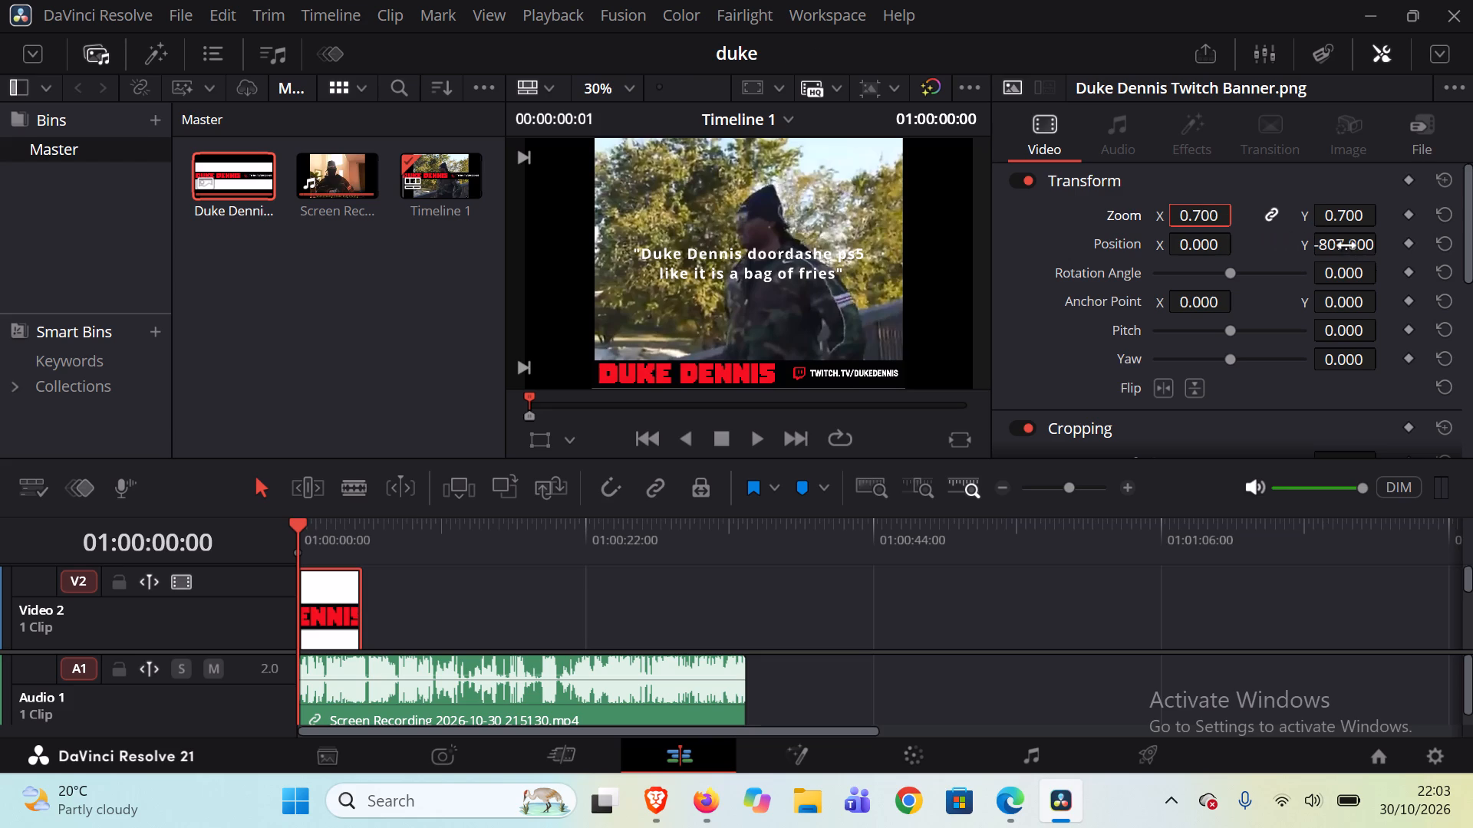
left_click_drag(1346, 245, 1331, 249)
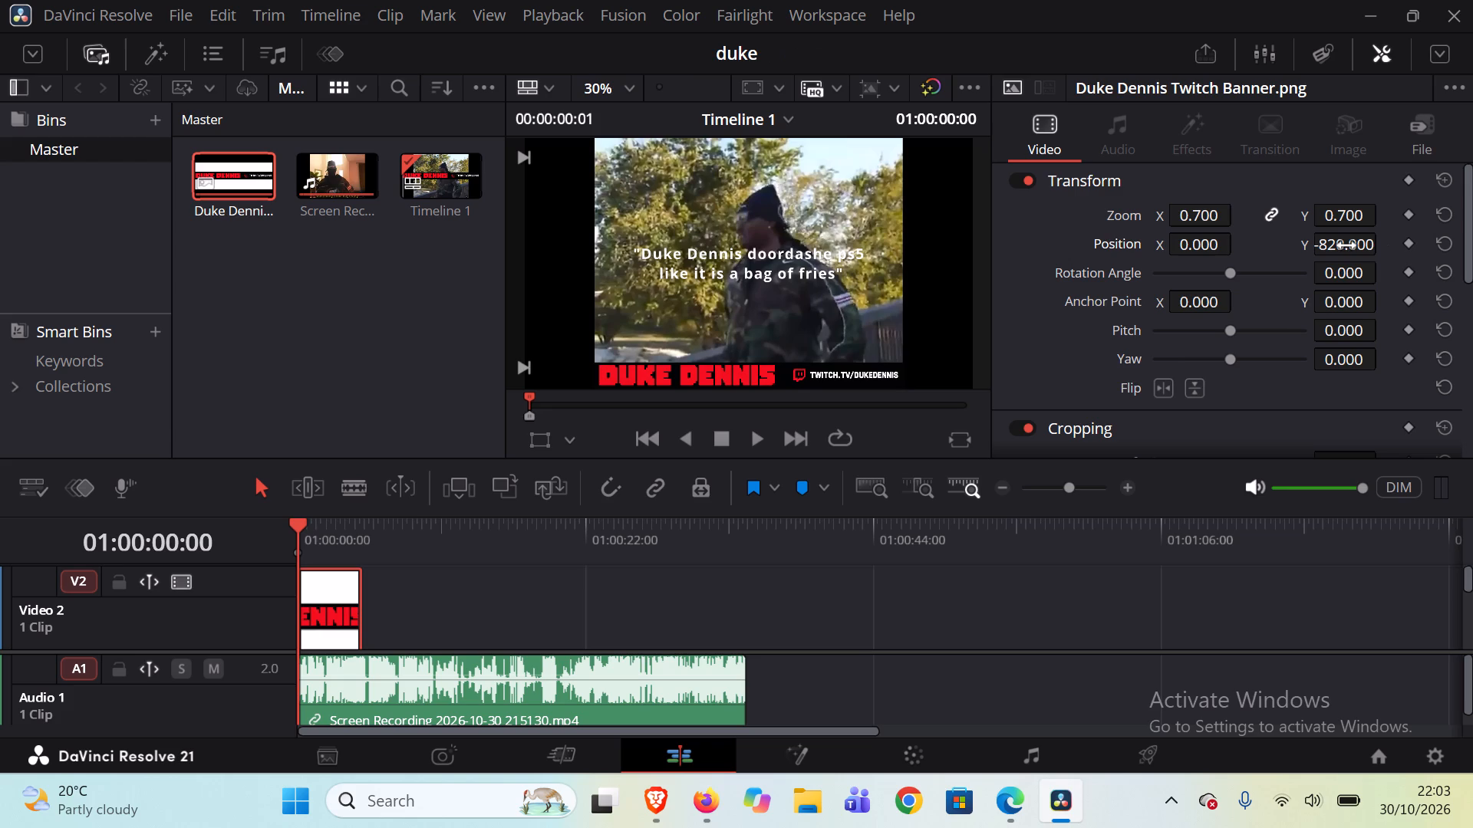
left_click(834, 592)
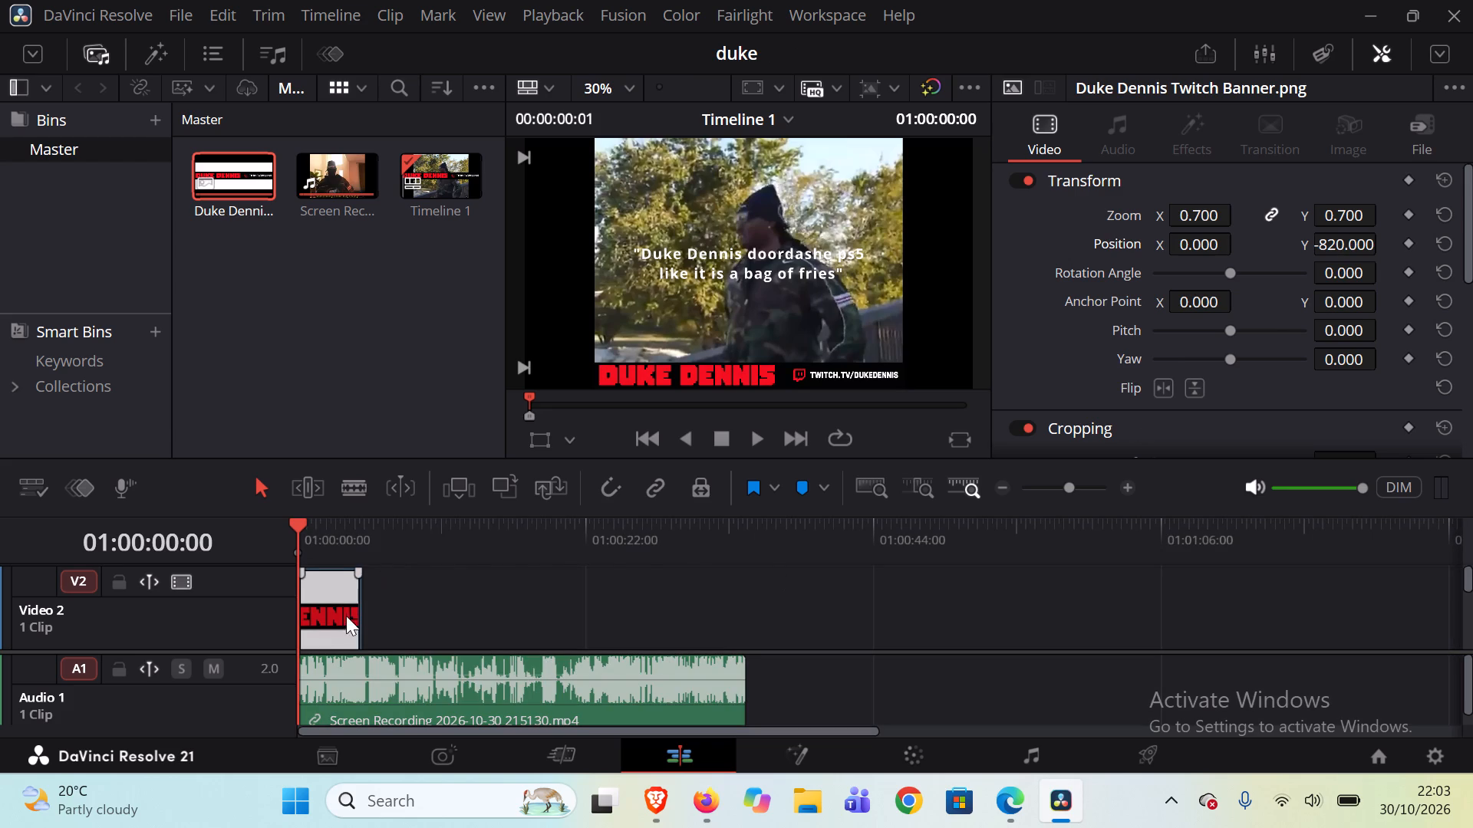
Copy the banner clip and paste six copies one after another on Video 2, starting at 01:00:05:00.
left_click(328, 626)
key("ctrl+c")
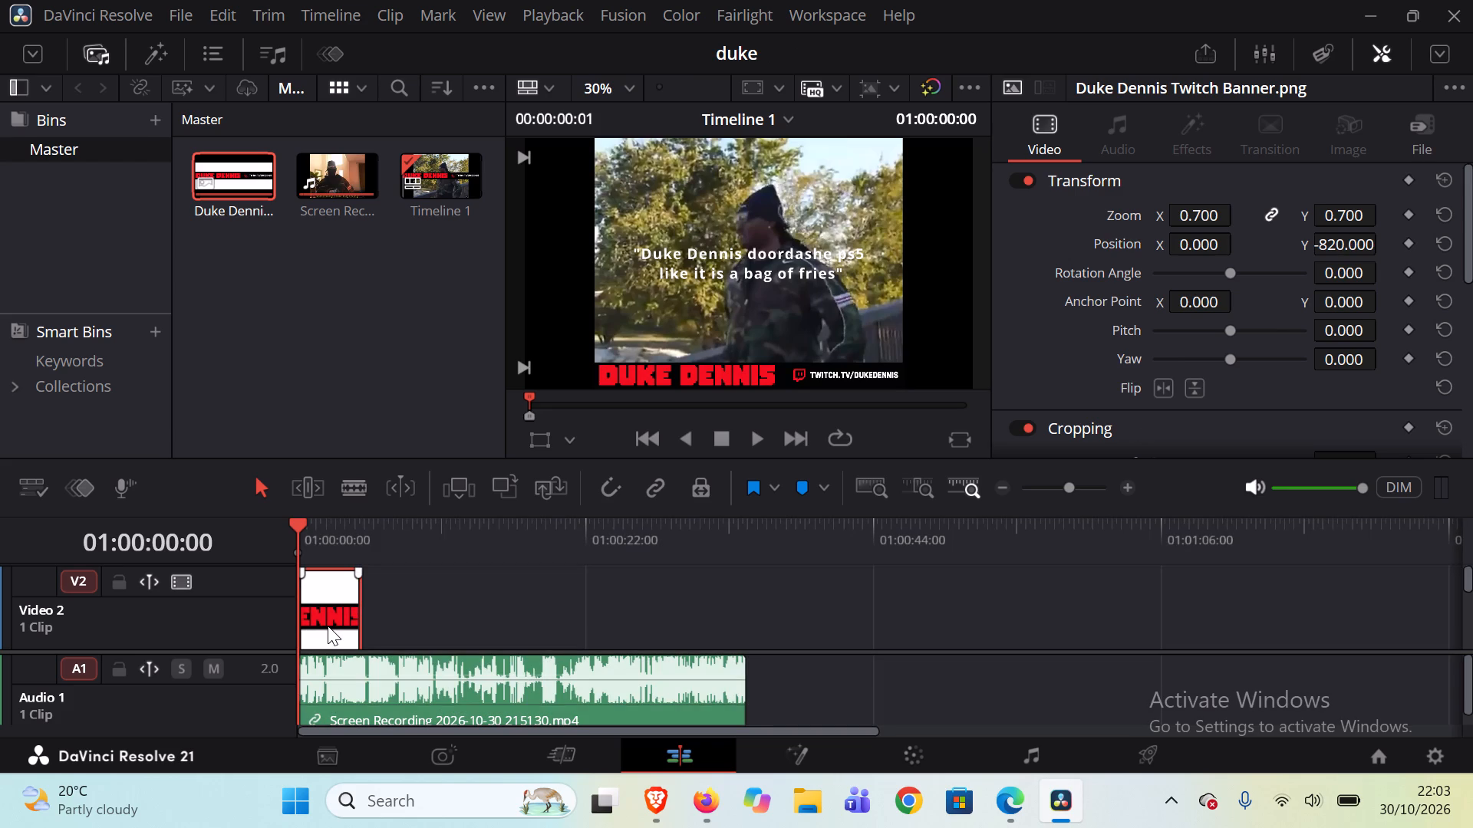
left_click_drag(298, 524, 362, 533)
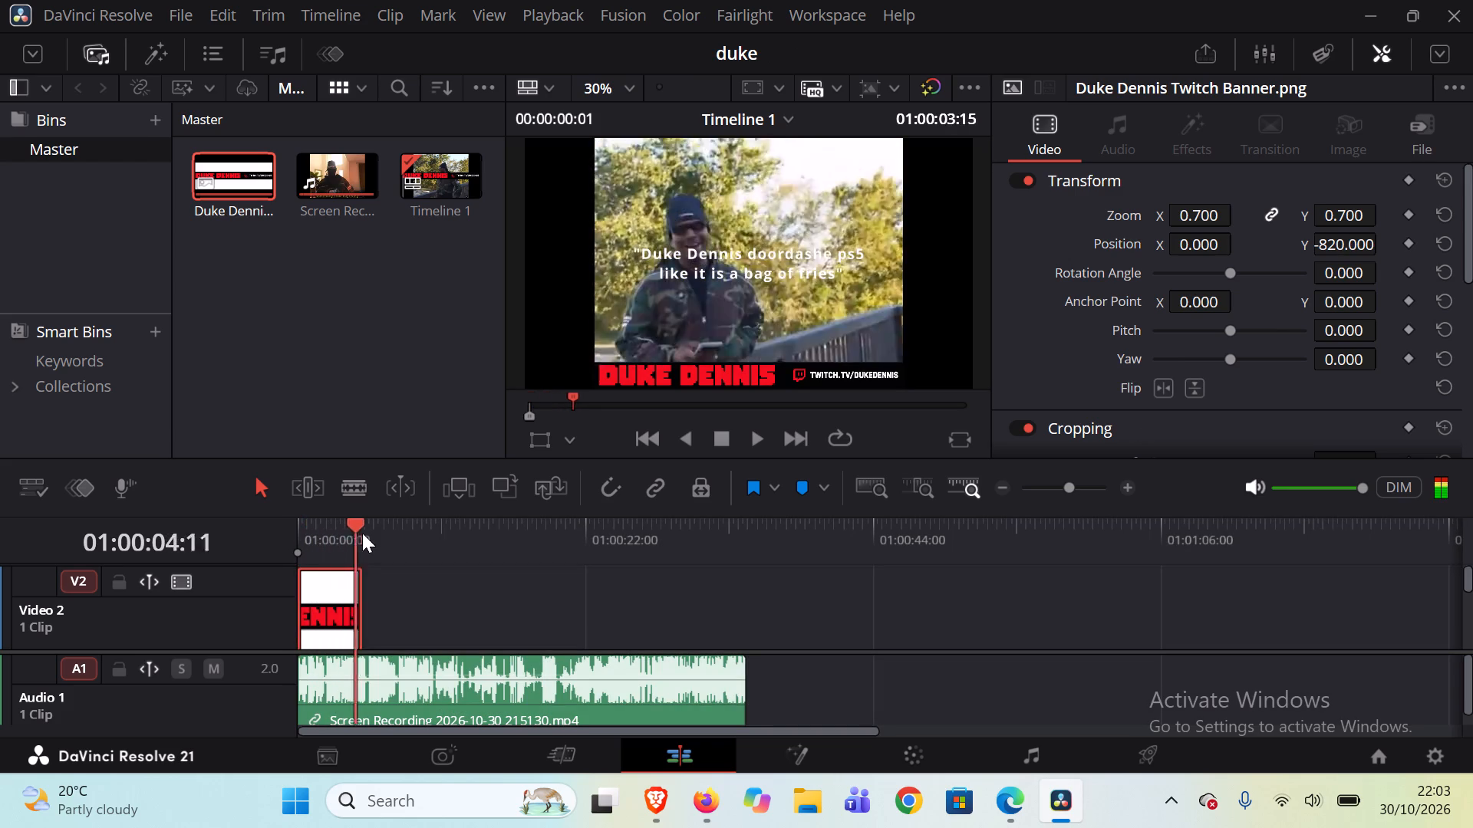
left_click_drag(362, 533, 363, 533)
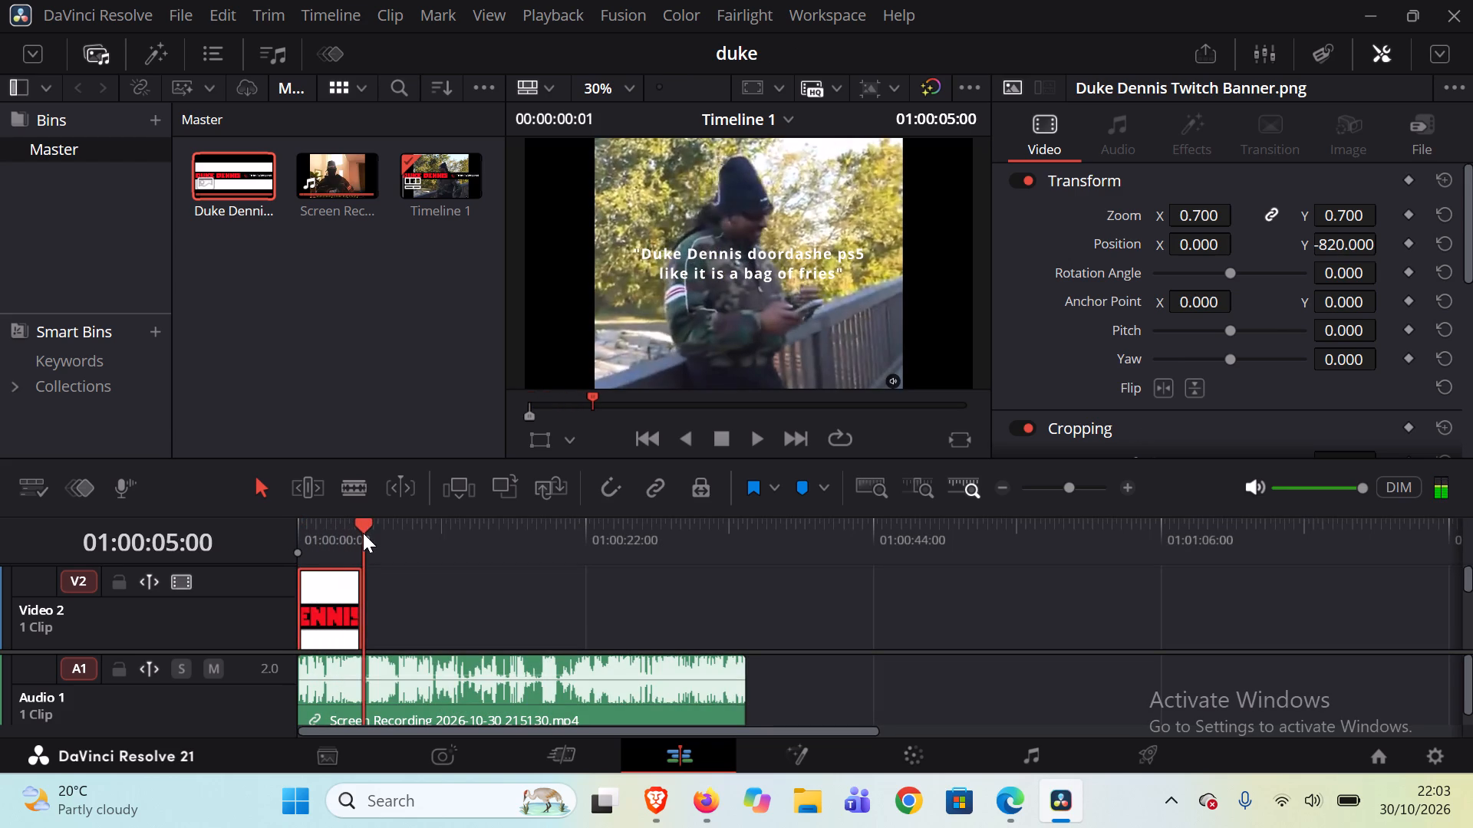
key("ctrl+v")
key("ctrl+v")
key("ctrl+v")
key("ctrl+v")
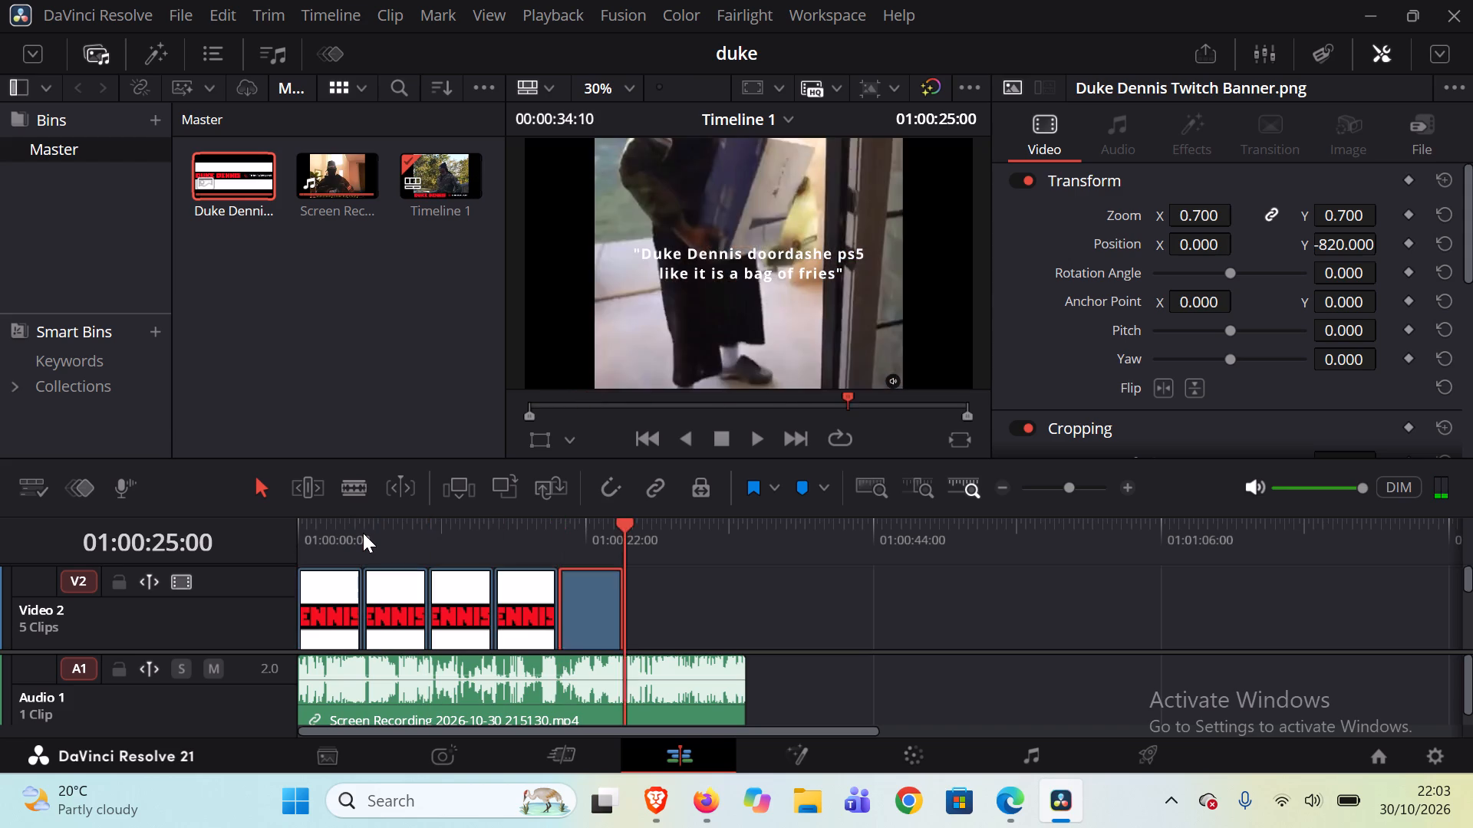
key("ctrl+v")
key("ctrl+v")
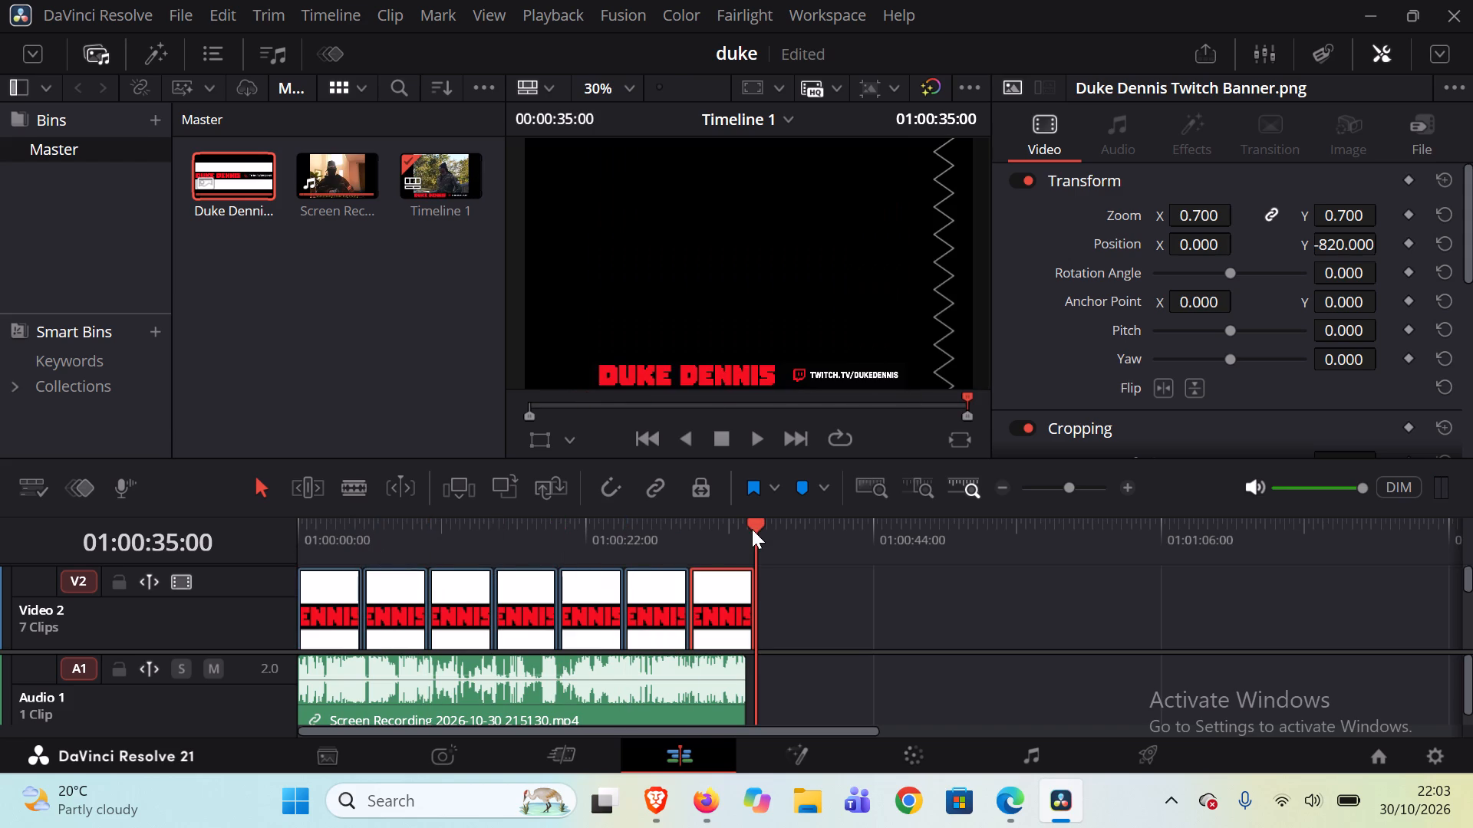
Split the last banner clip at 01:00:34:03, near the end of the recording, and delete the leftover piece.
left_click_drag(755, 529, 741, 535)
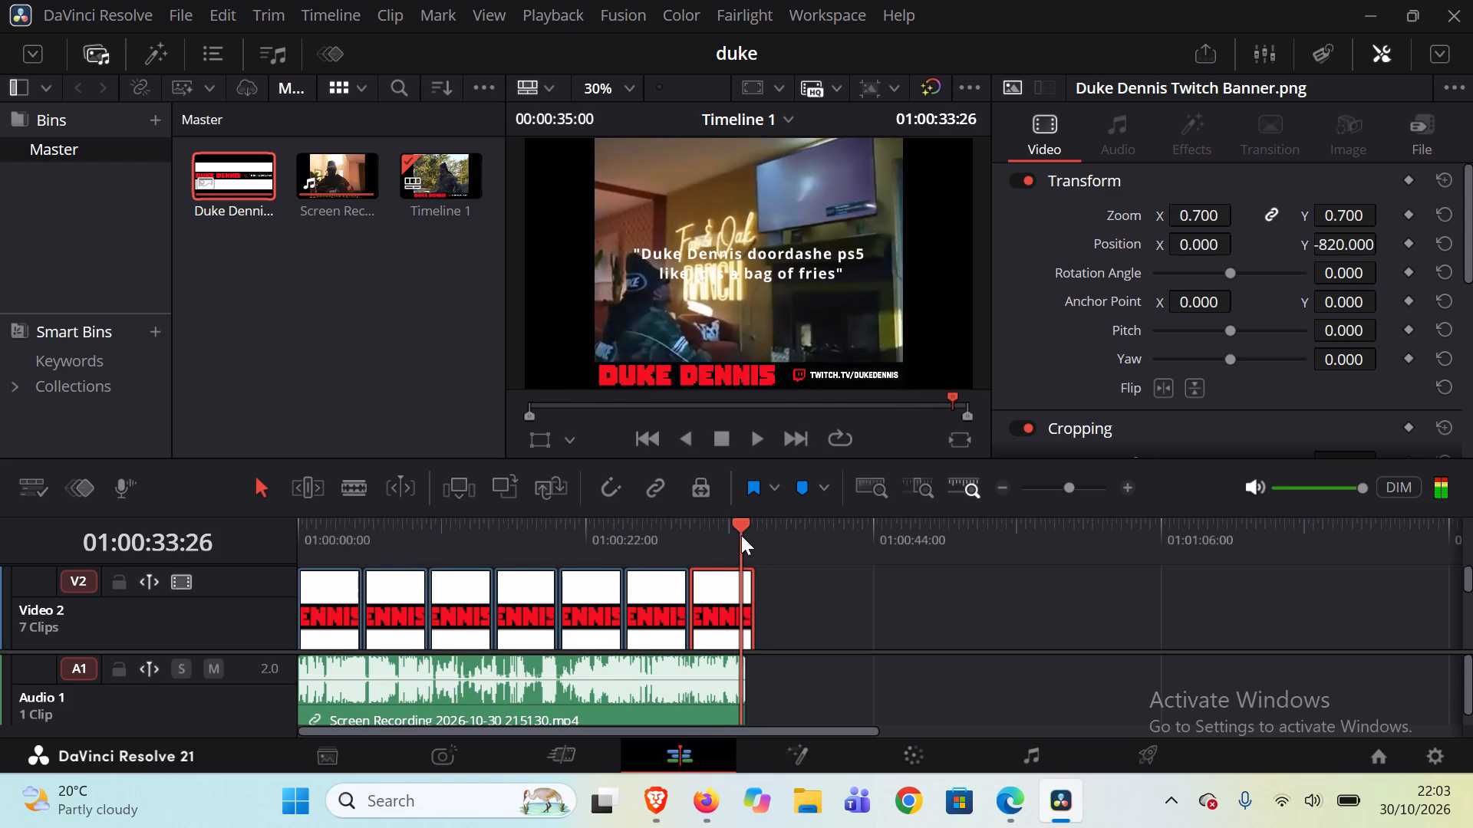
left_click_drag(741, 535, 744, 533)
key("ctrl+b")
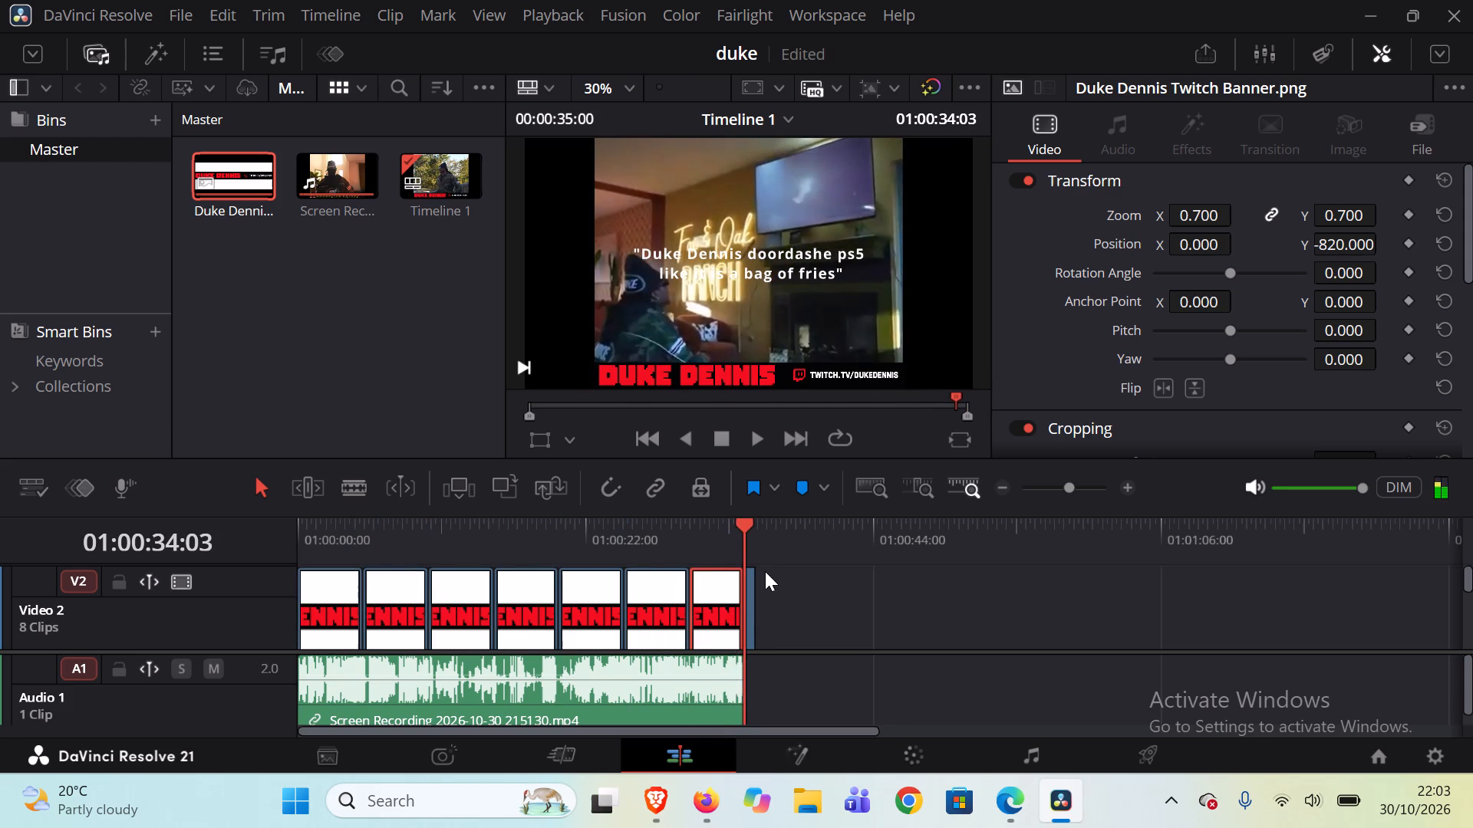
left_click(753, 596)
key("BackSpace")
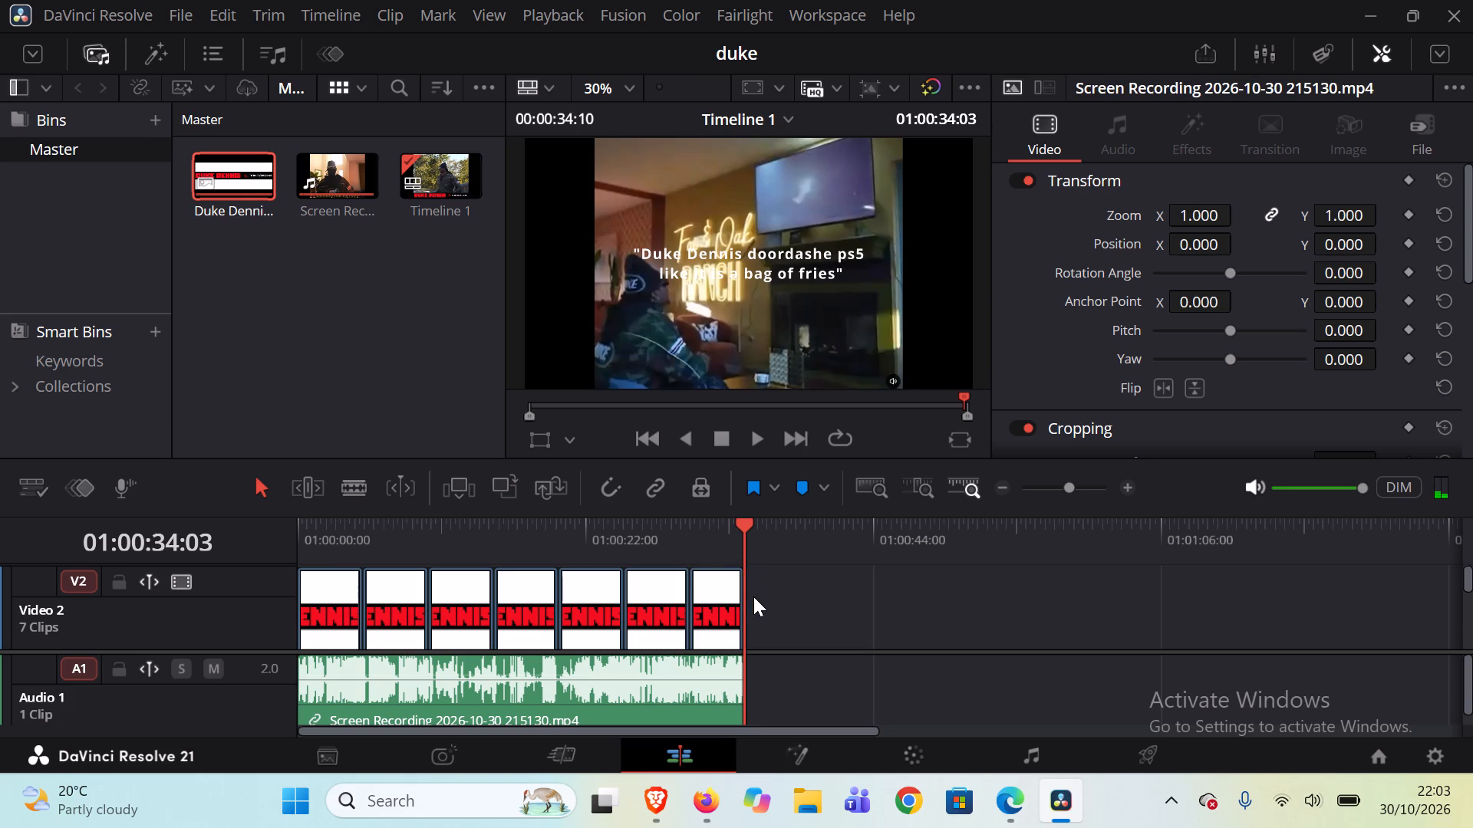
Go to the Deliver page and choose the TikTok 1080p render preset.
left_click(1139, 754)
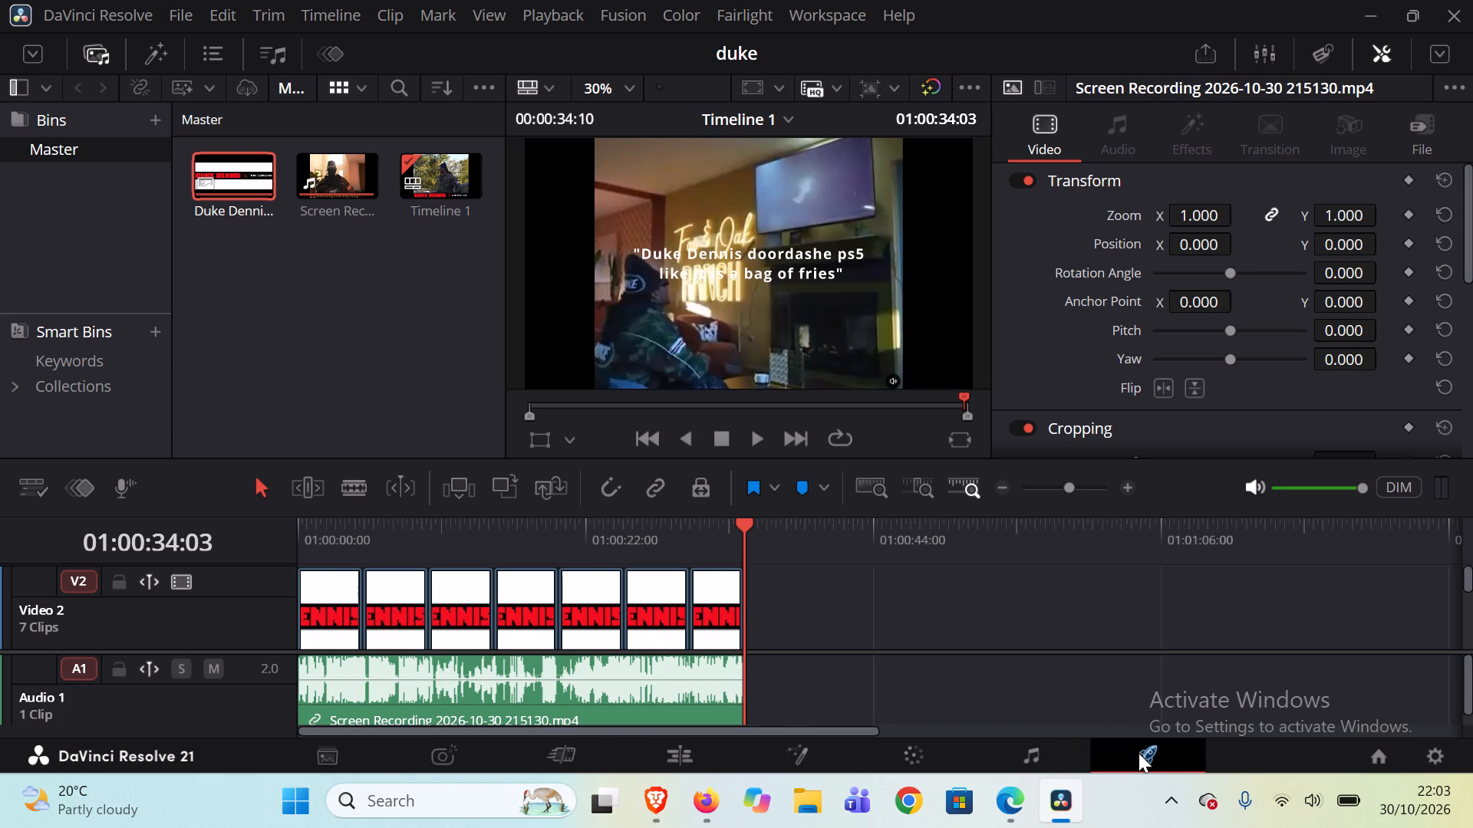
left_click(1139, 753)
left_click(390, 140)
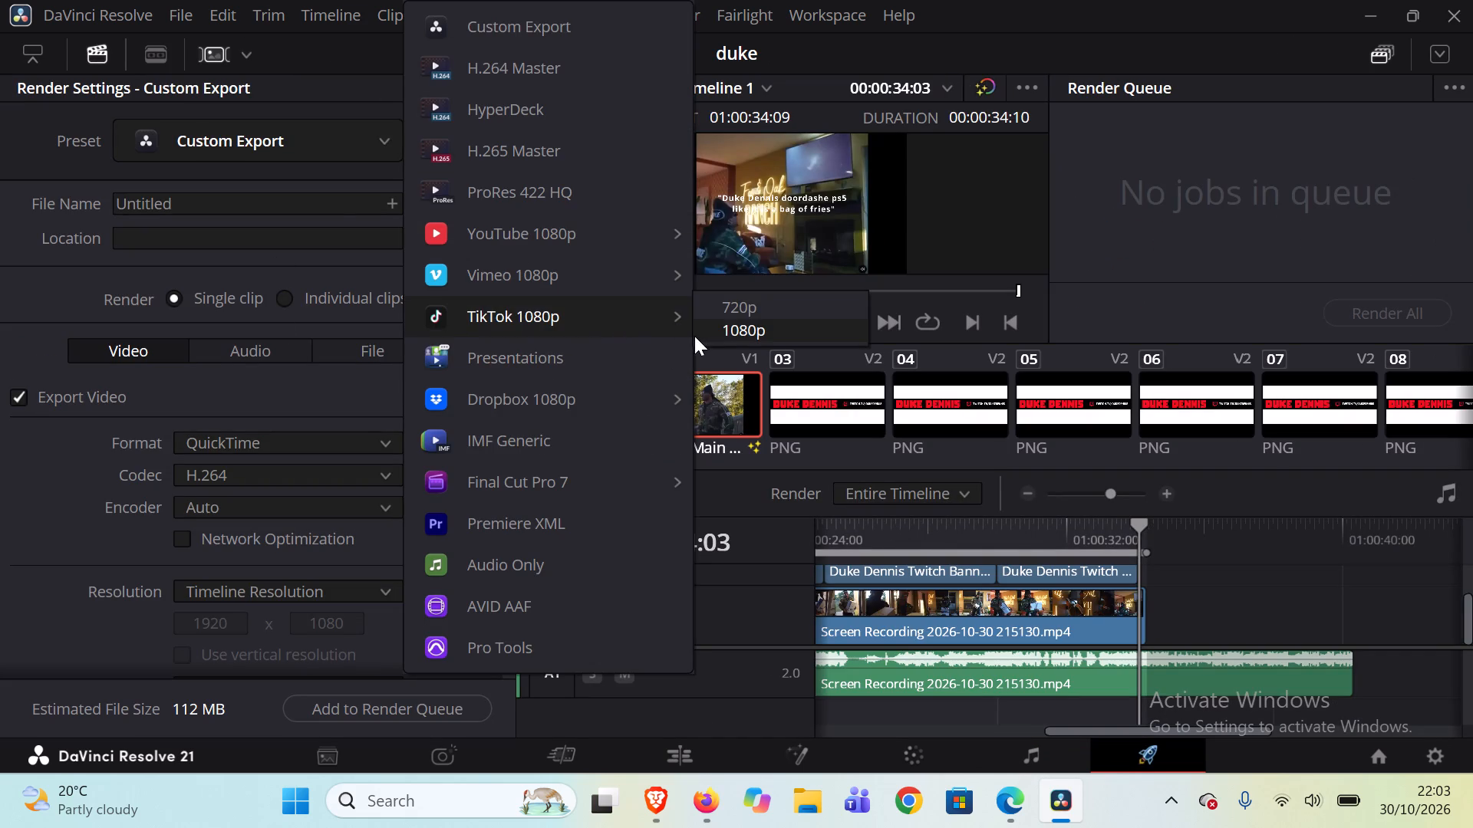
left_click(712, 333)
Replace the Untitled output file name with duke.
left_click(259, 201)
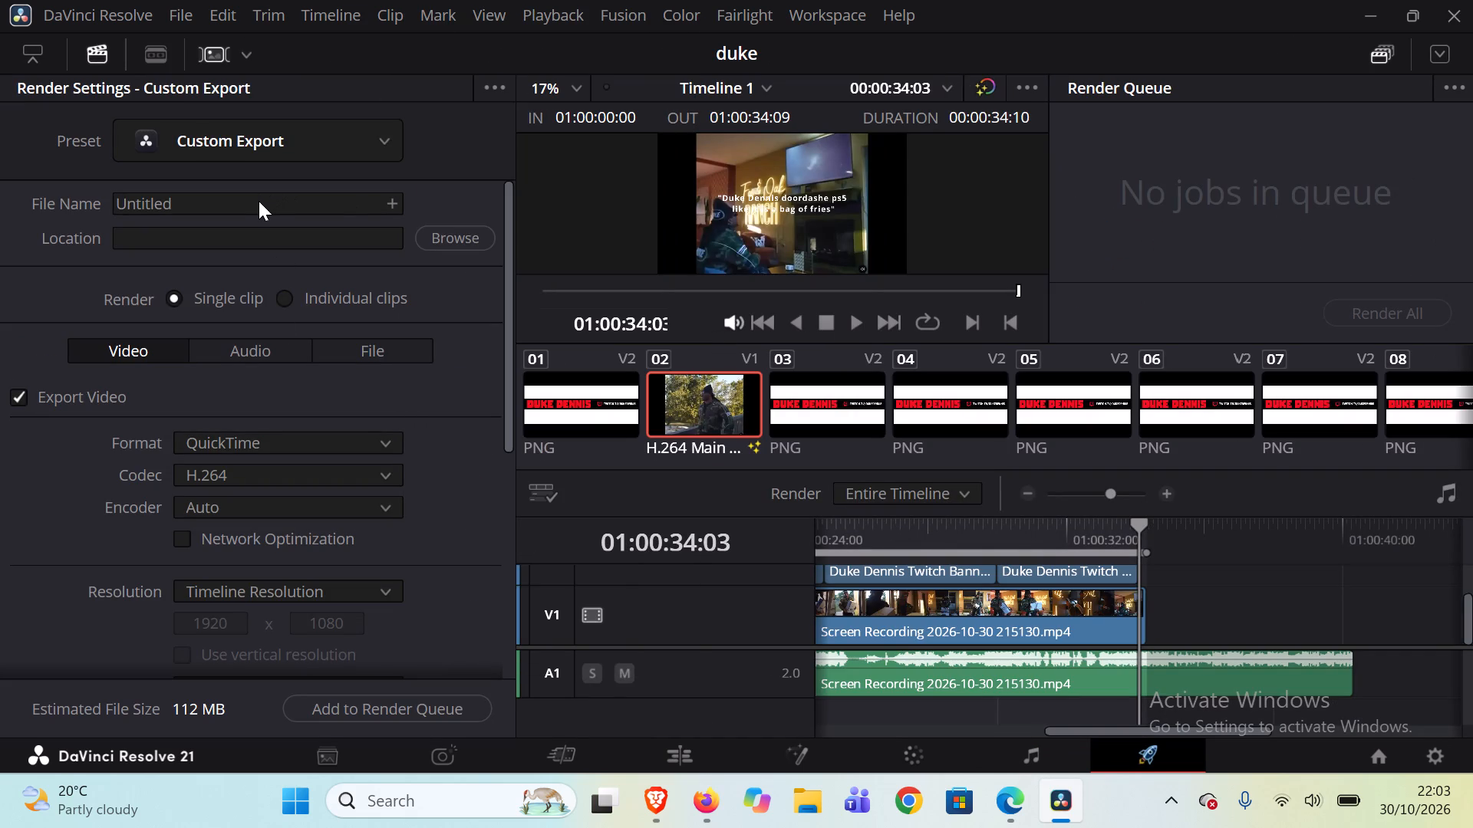
left_click(230, 194)
key("BackSpace")
key("BackSpace")
key("BackSpace")
key("BackSpace")
key("BackSpace")
key("BackSpace")
key("BackSpace")
key("BackSpace")
key("BackSpace")
key("BackSpace")
key("BackSpace")
key("BackSpace")
key("BackSpace")
key("BackSpace")
key("BackSpace")
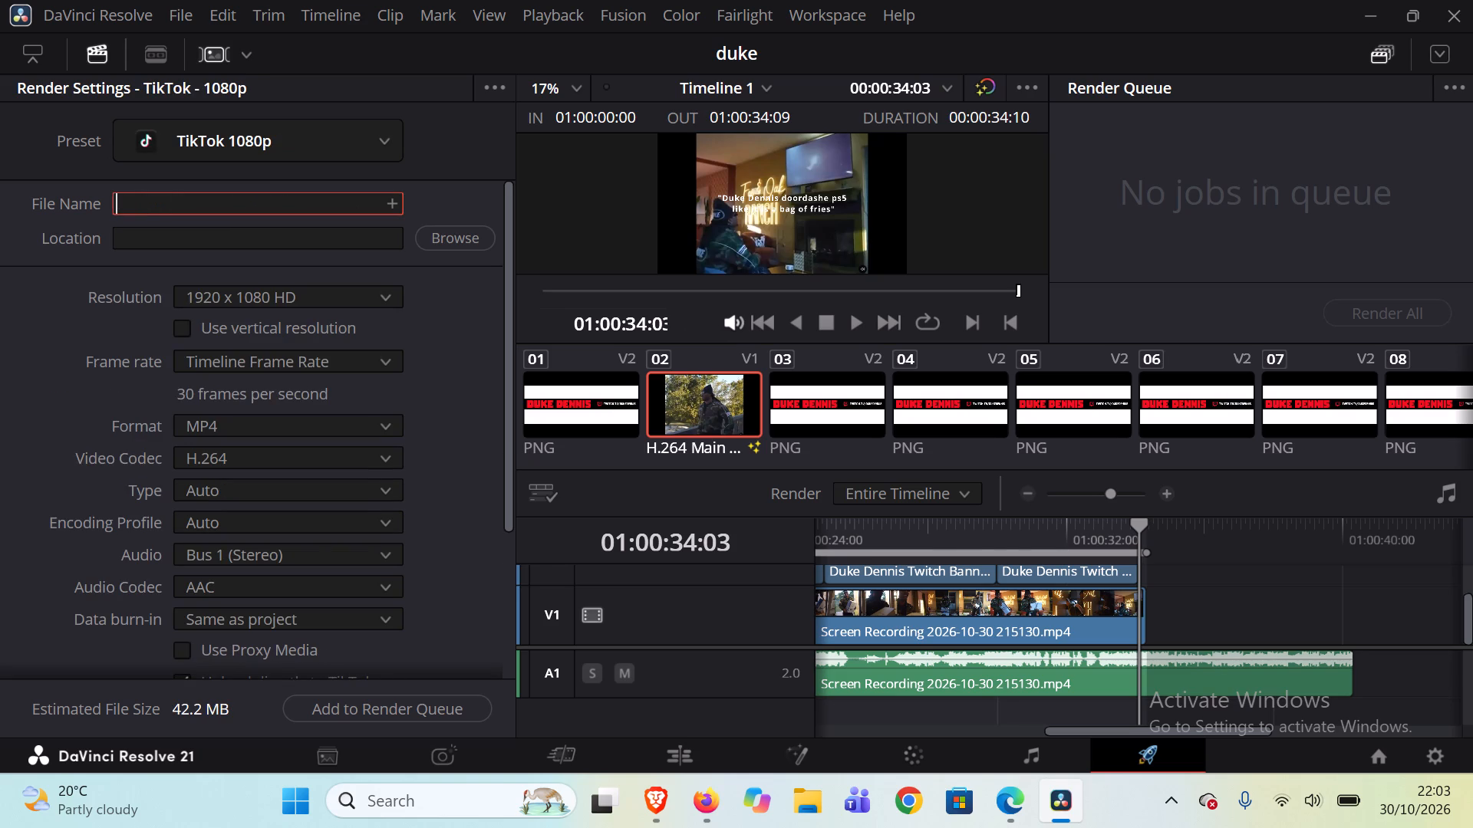
type("duke")
Set the render location to the portfolio folder on the Desktop, keeping duke as the file name.
left_click(437, 238)
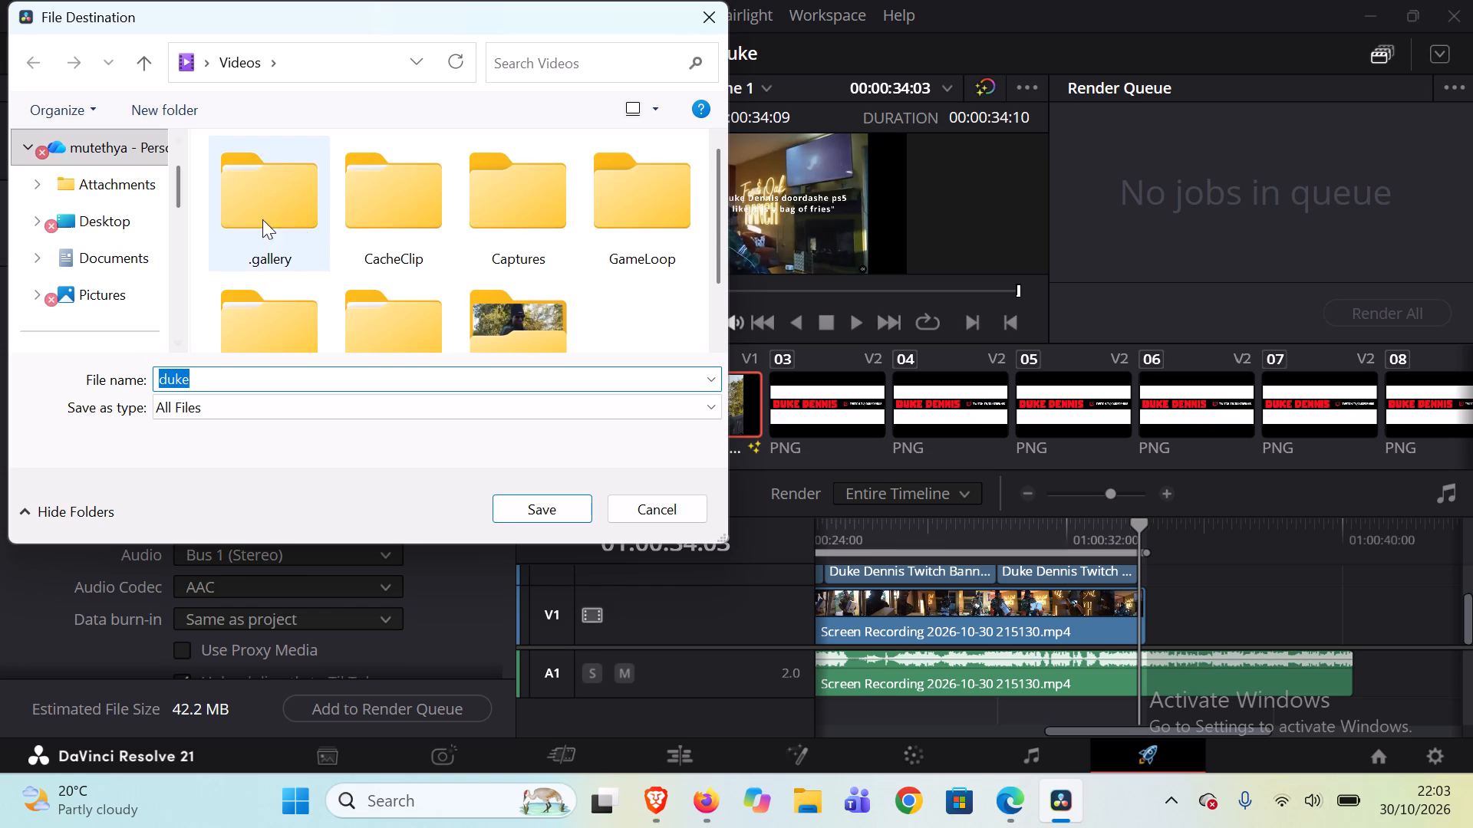
double_click(125, 235)
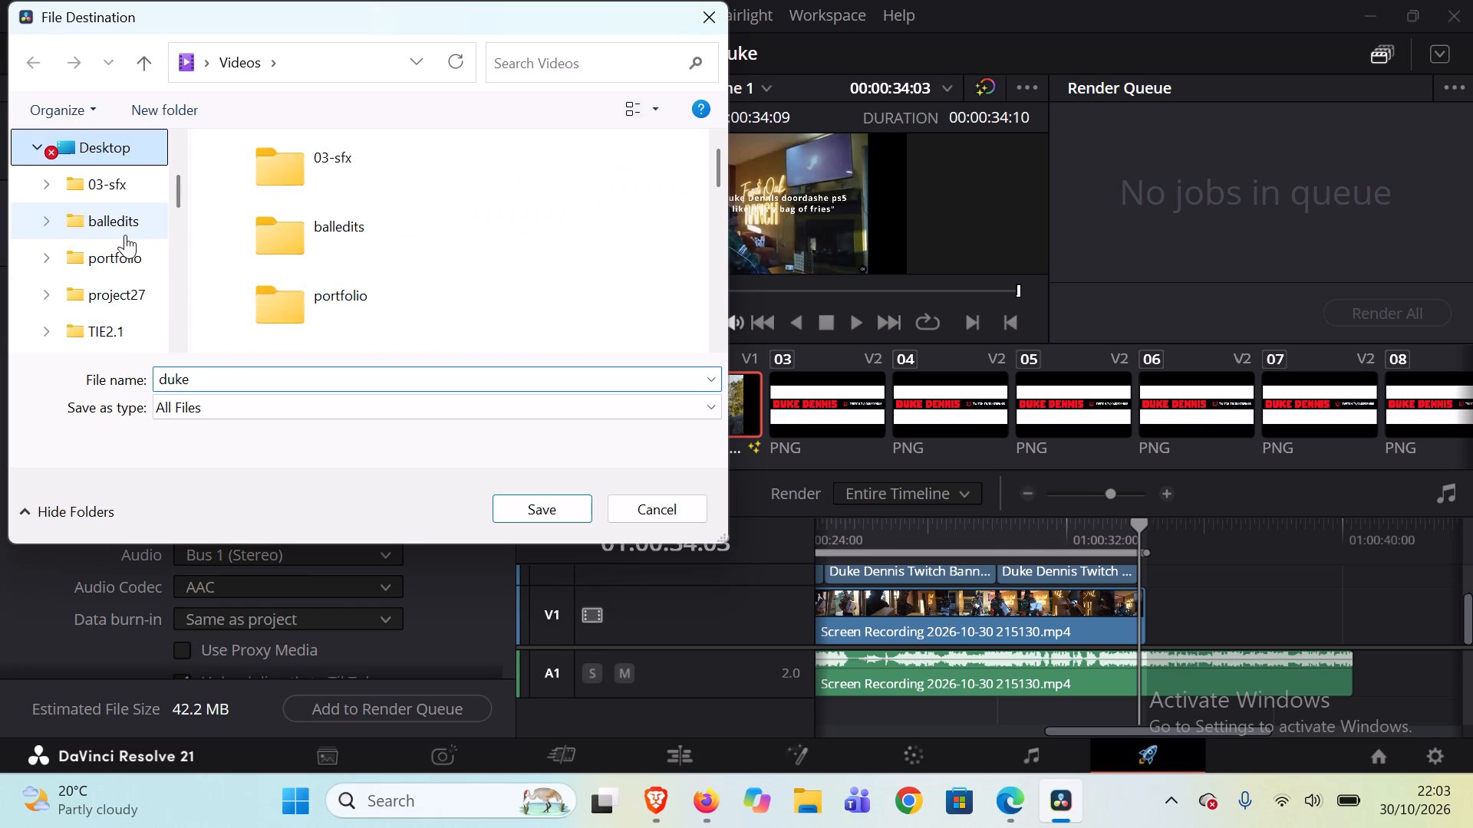
double_click(295, 287)
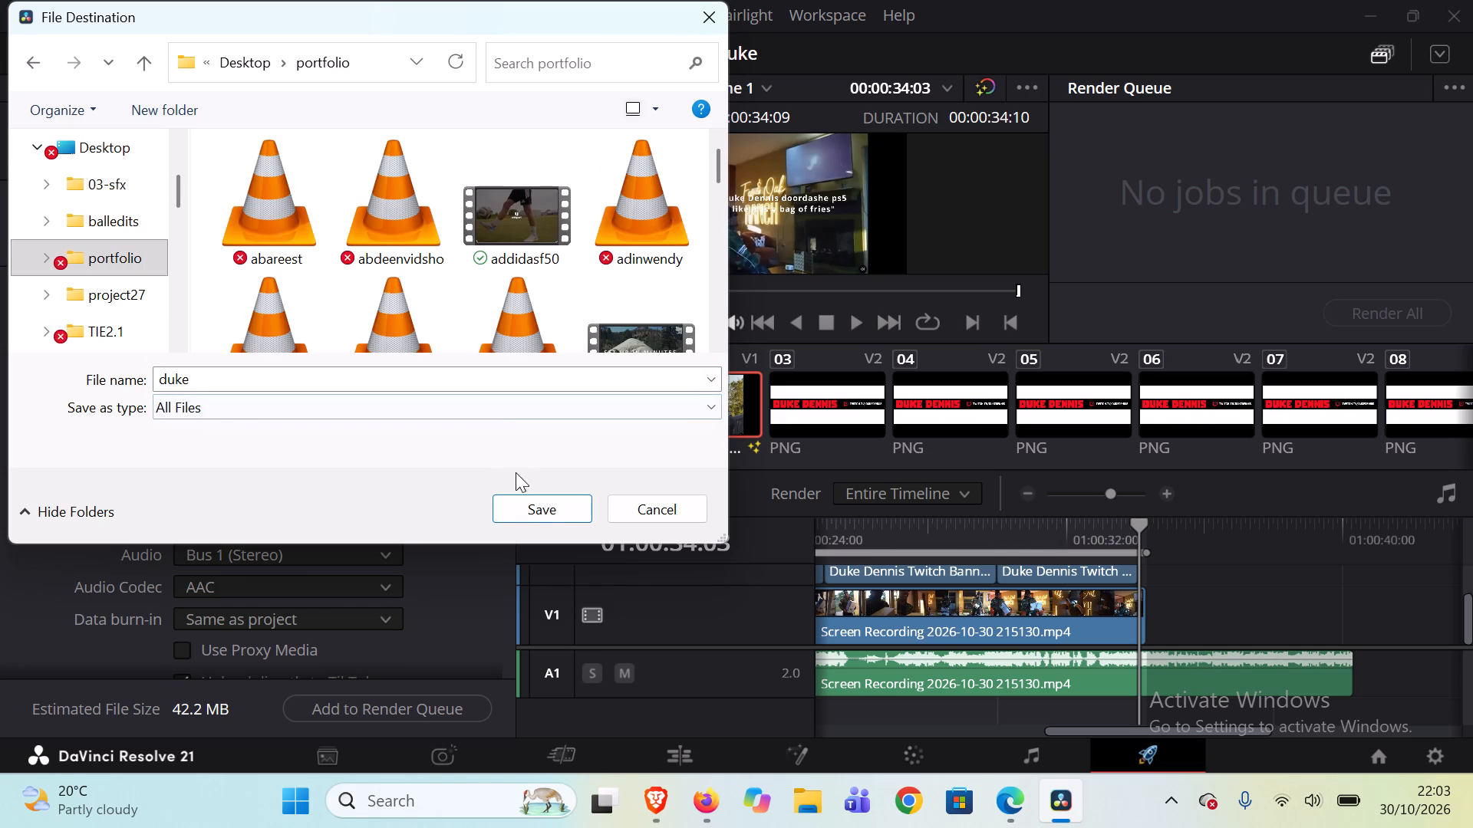
left_click(538, 519)
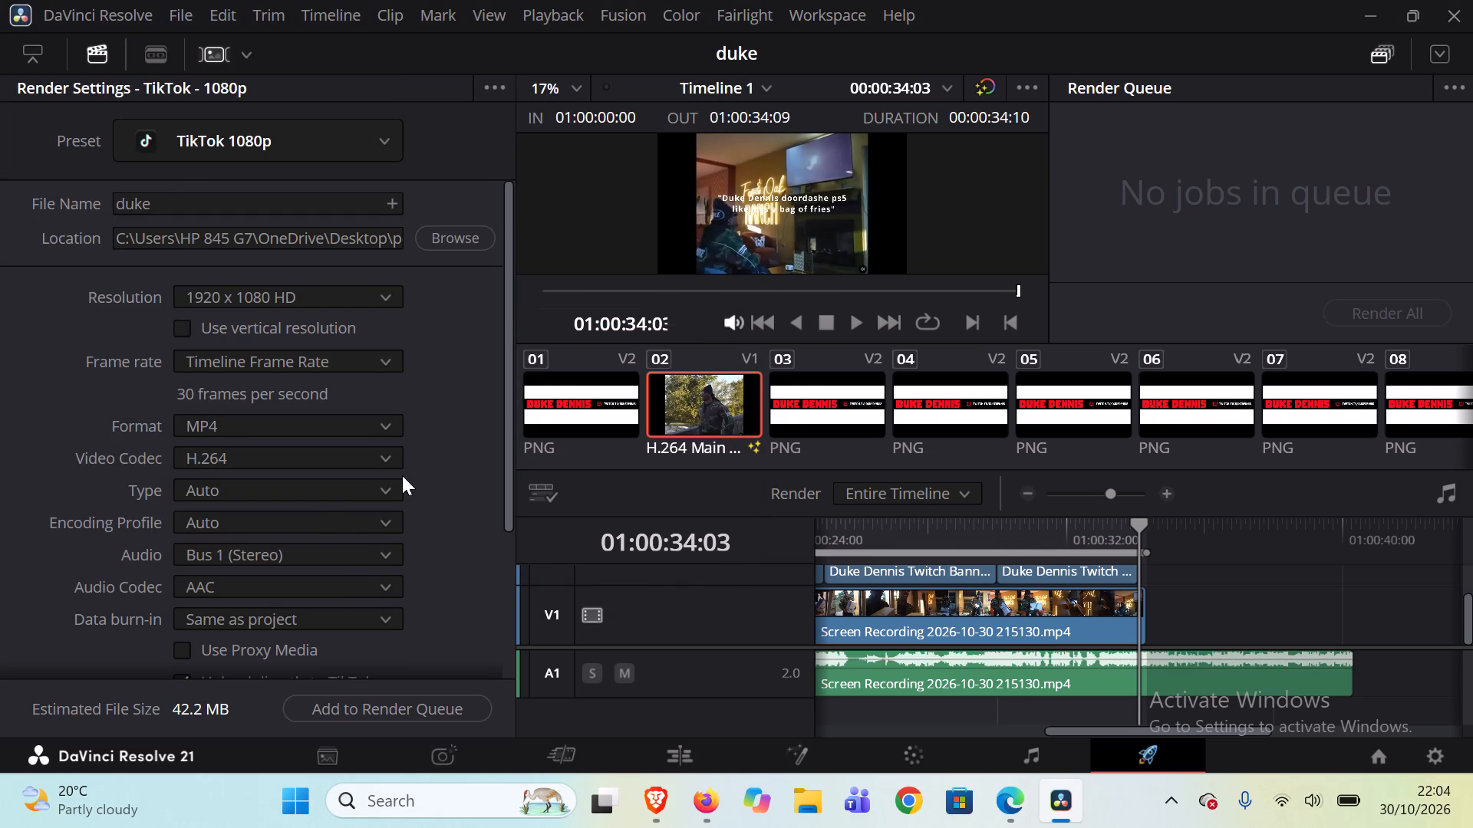
Set the TikTok upload to Public privacy with comments allowed, and open its title for editing.
scroll(402, 475, "down", 4)
left_click(189, 570)
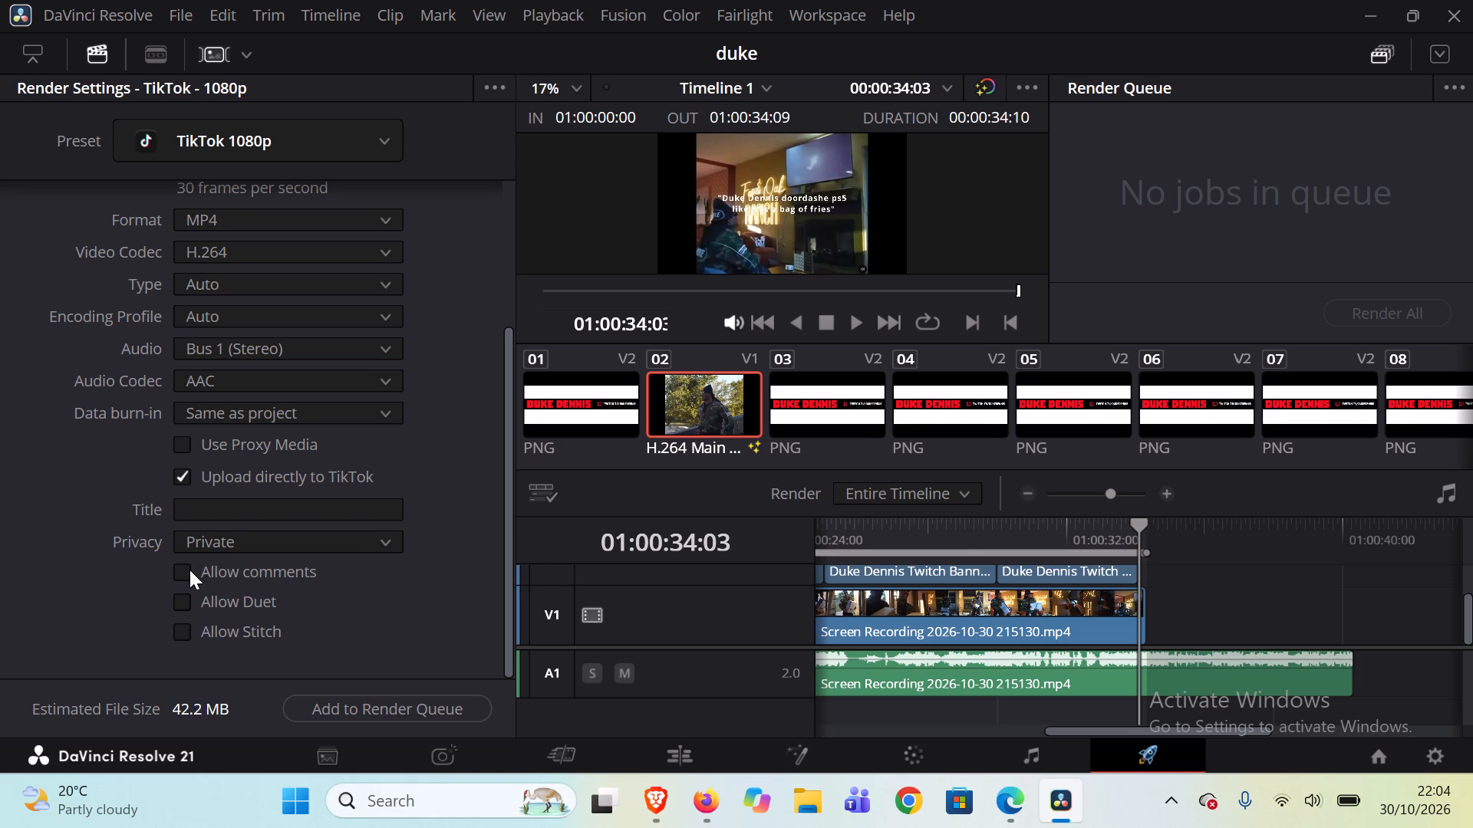
left_click(361, 547)
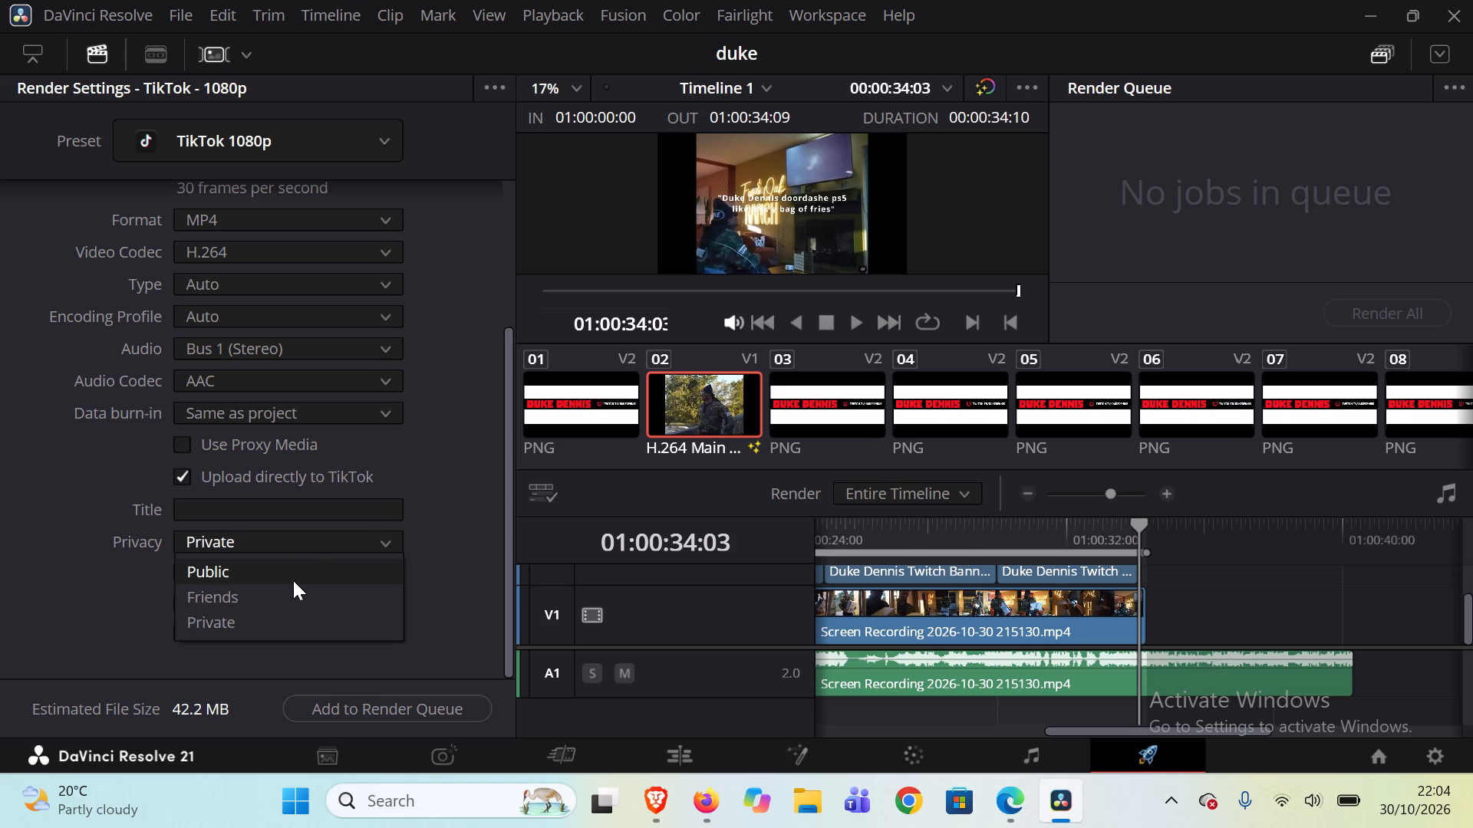
left_click(293, 580)
left_click(236, 504)
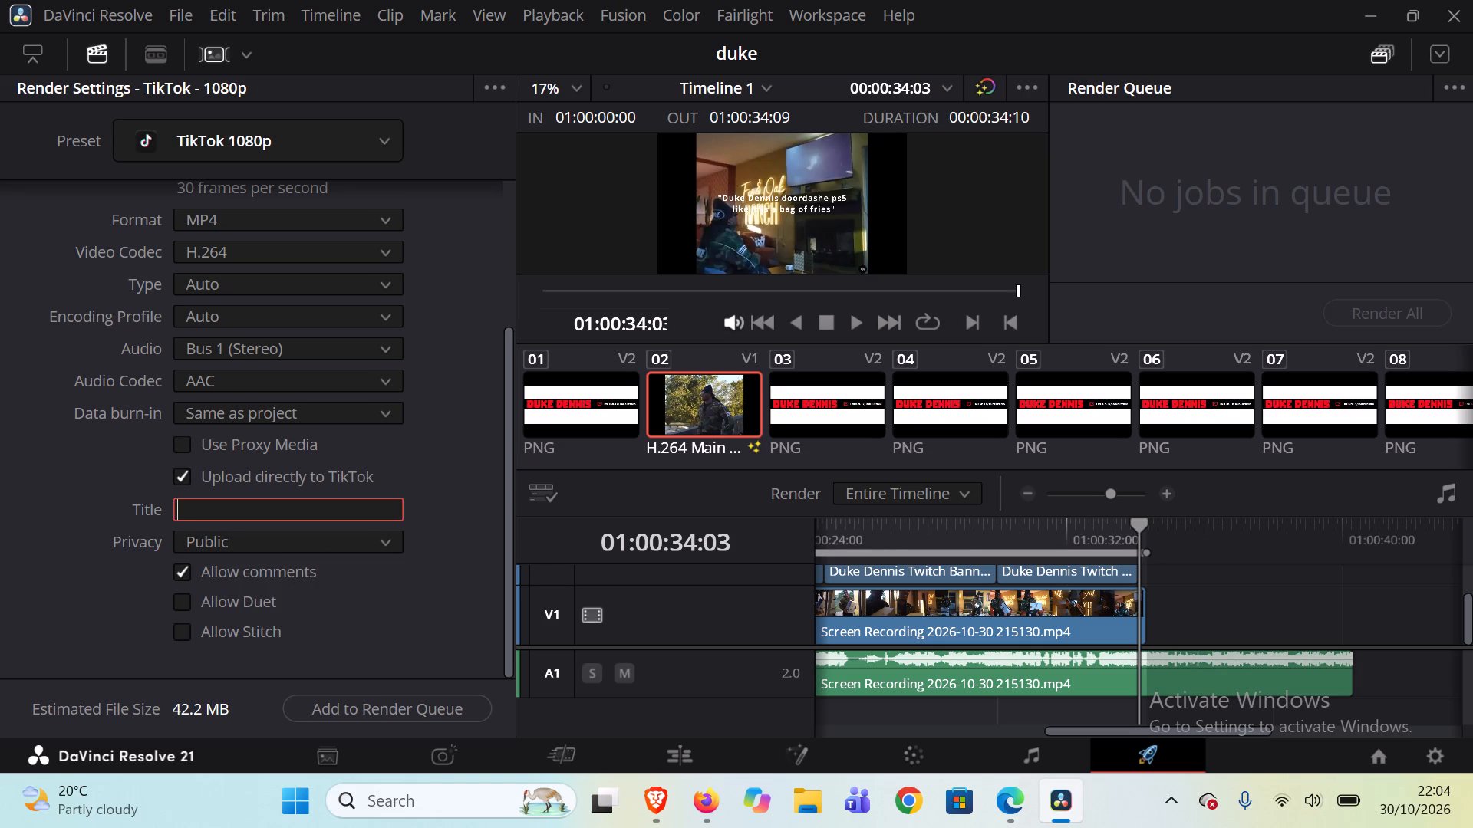
Switch to the Brave browser and look through the posts in the X home page's For you feed.
left_click(662, 795)
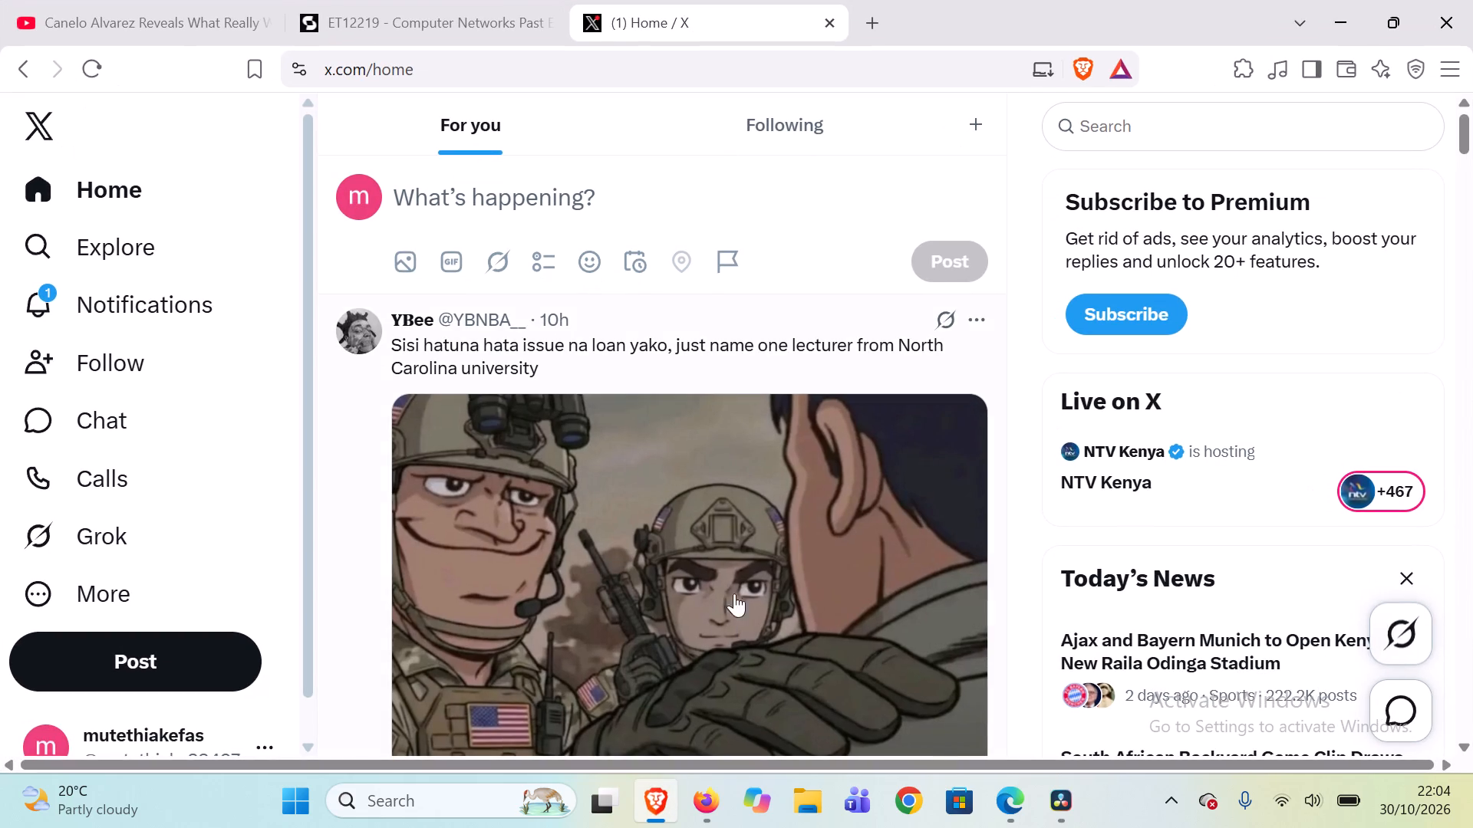
scroll(815, 434, "up", 1)
scroll(815, 434, "down", 5)
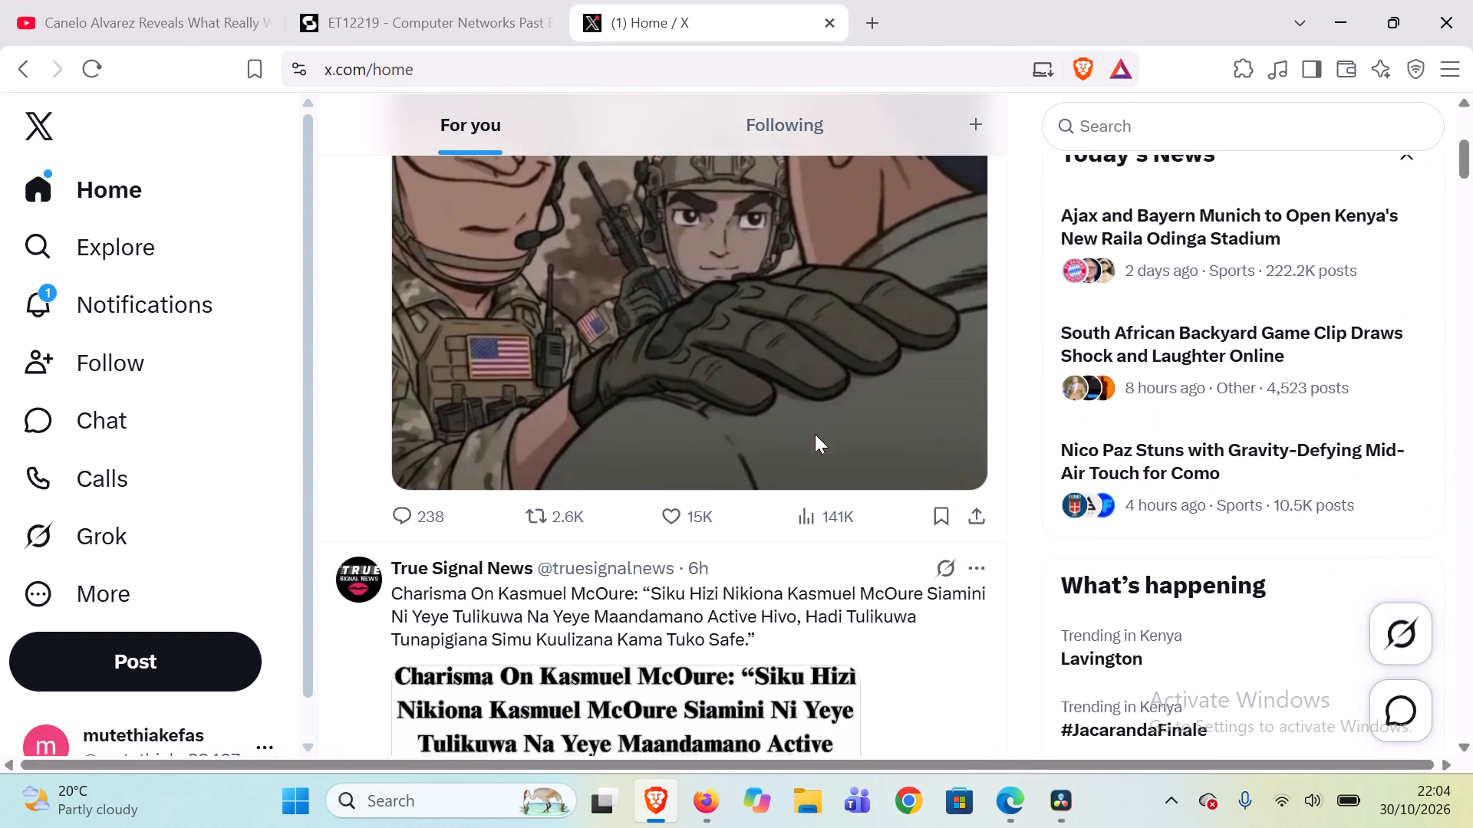
scroll(815, 434, "down", 5)
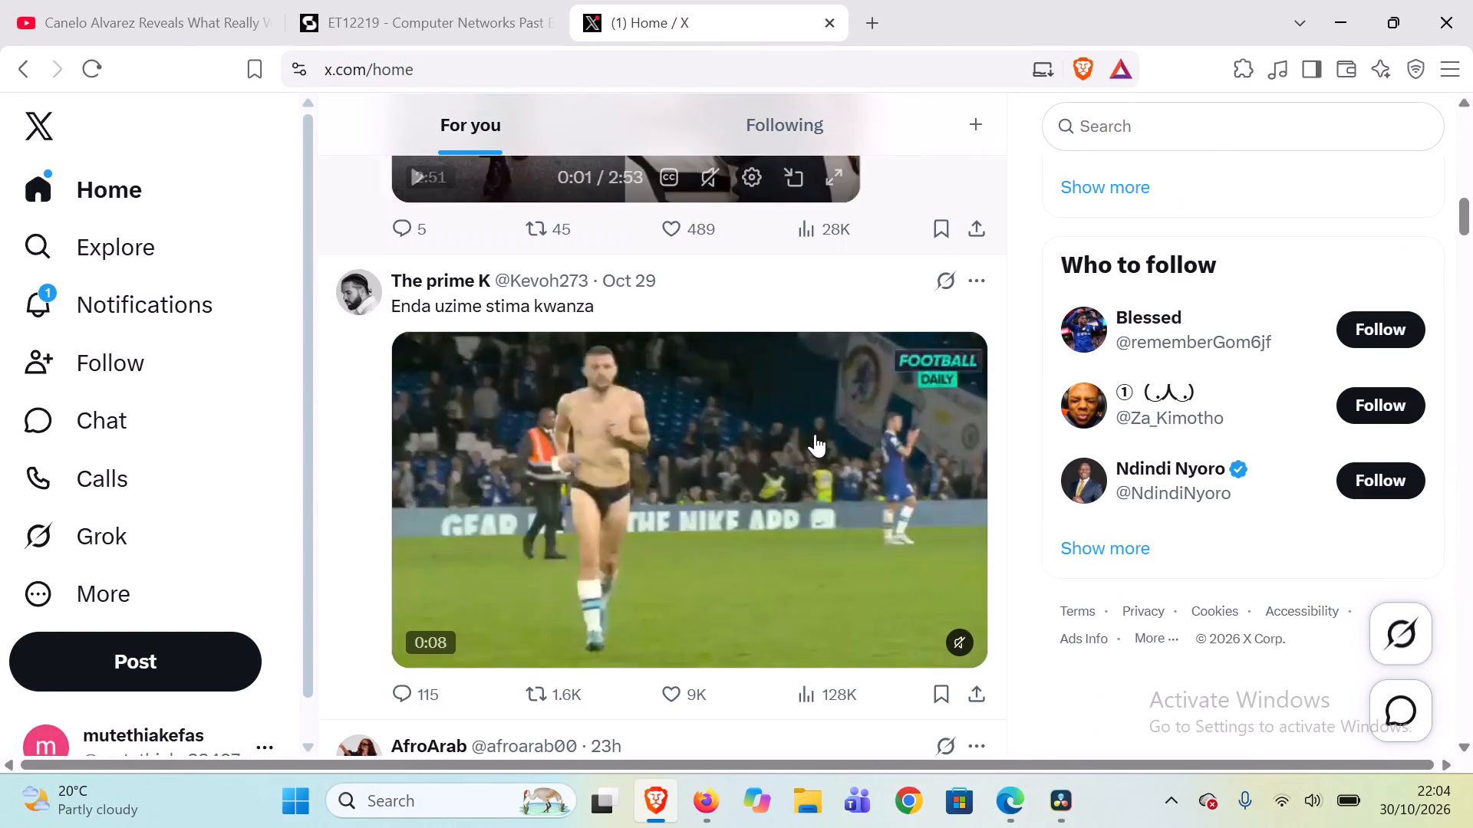
scroll(815, 434, "down", 1)
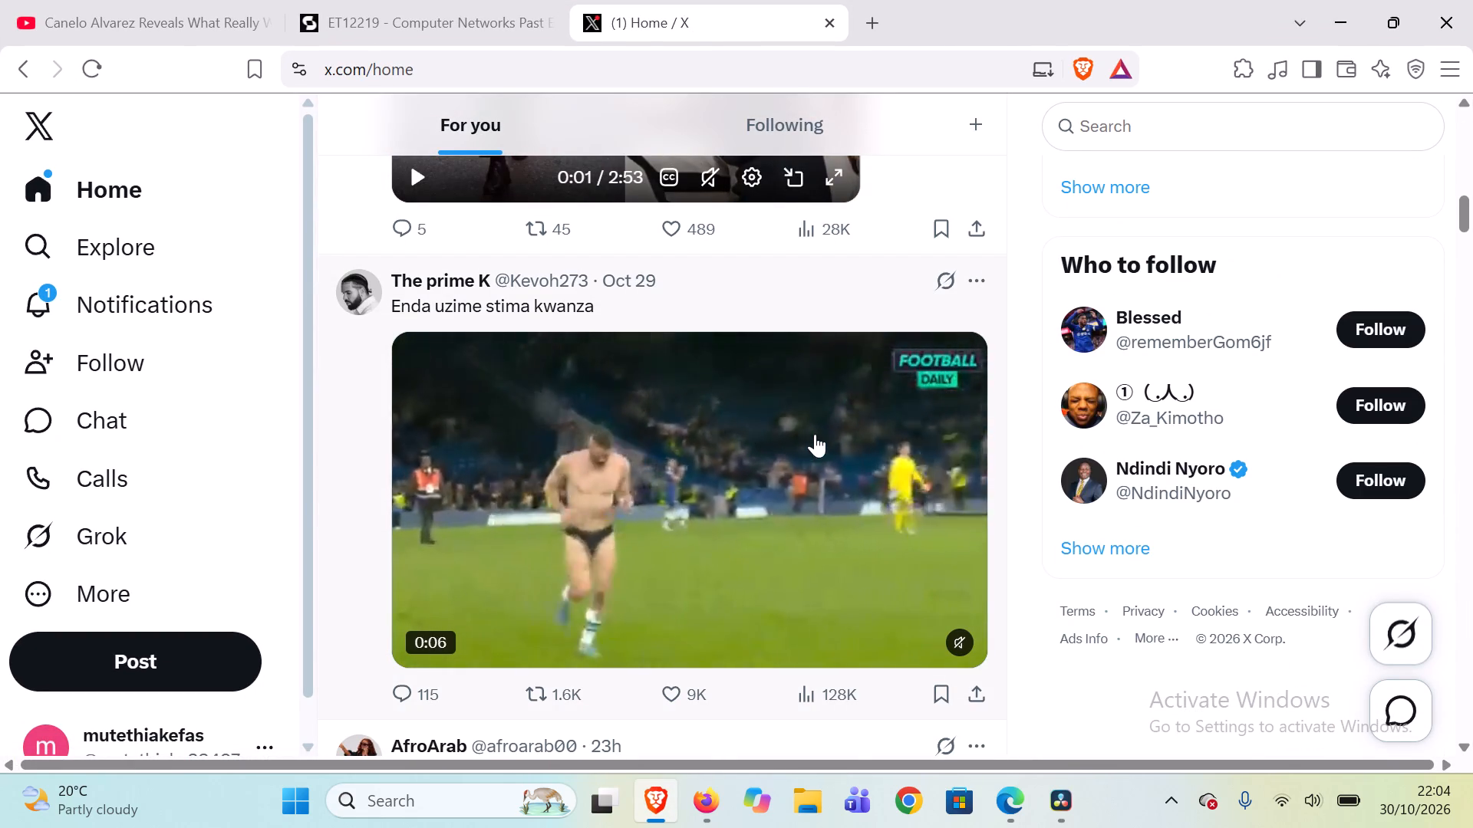
scroll(815, 434, "down", 1)
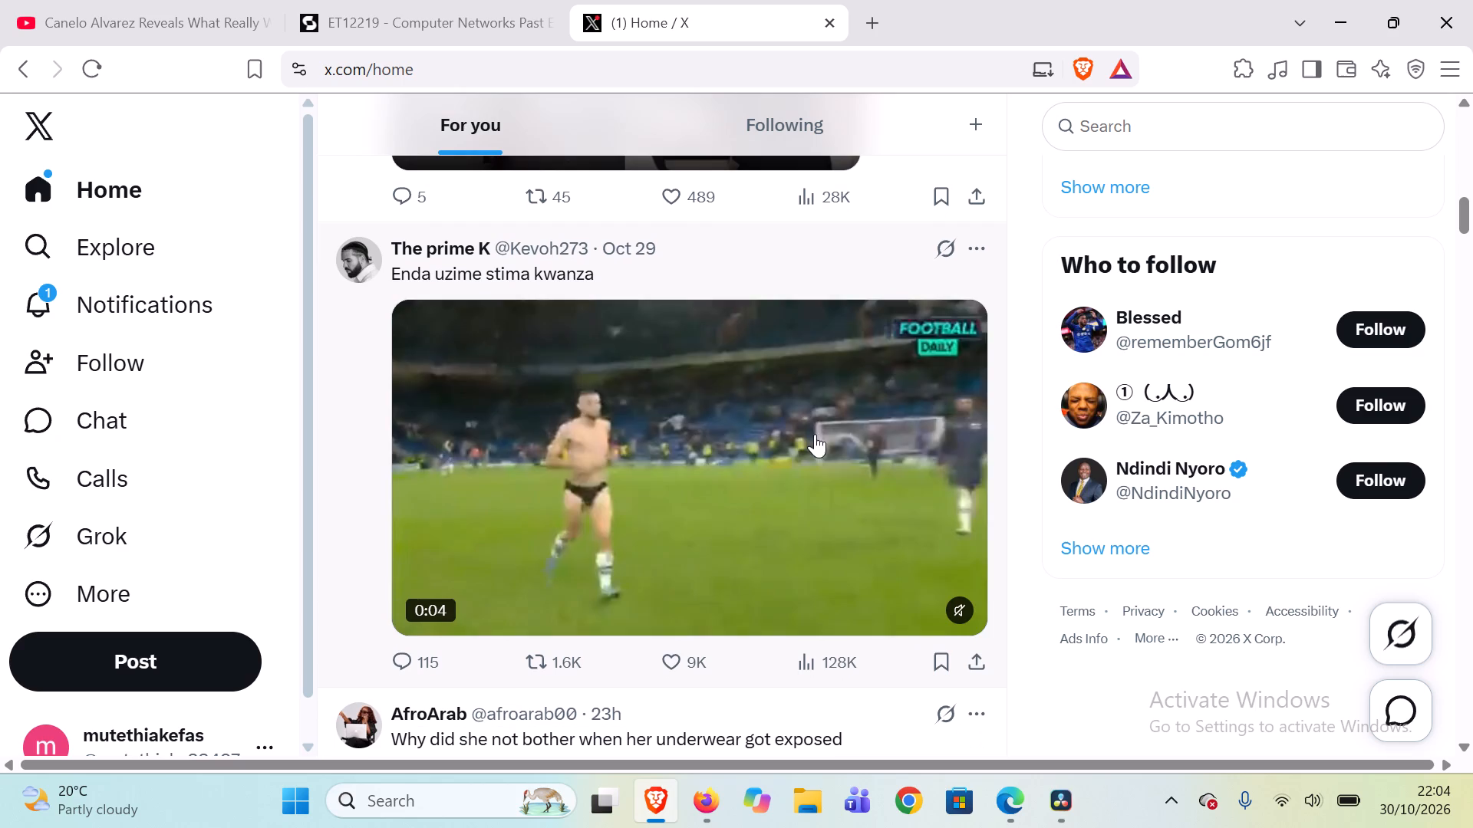
scroll(815, 434, "down", 3)
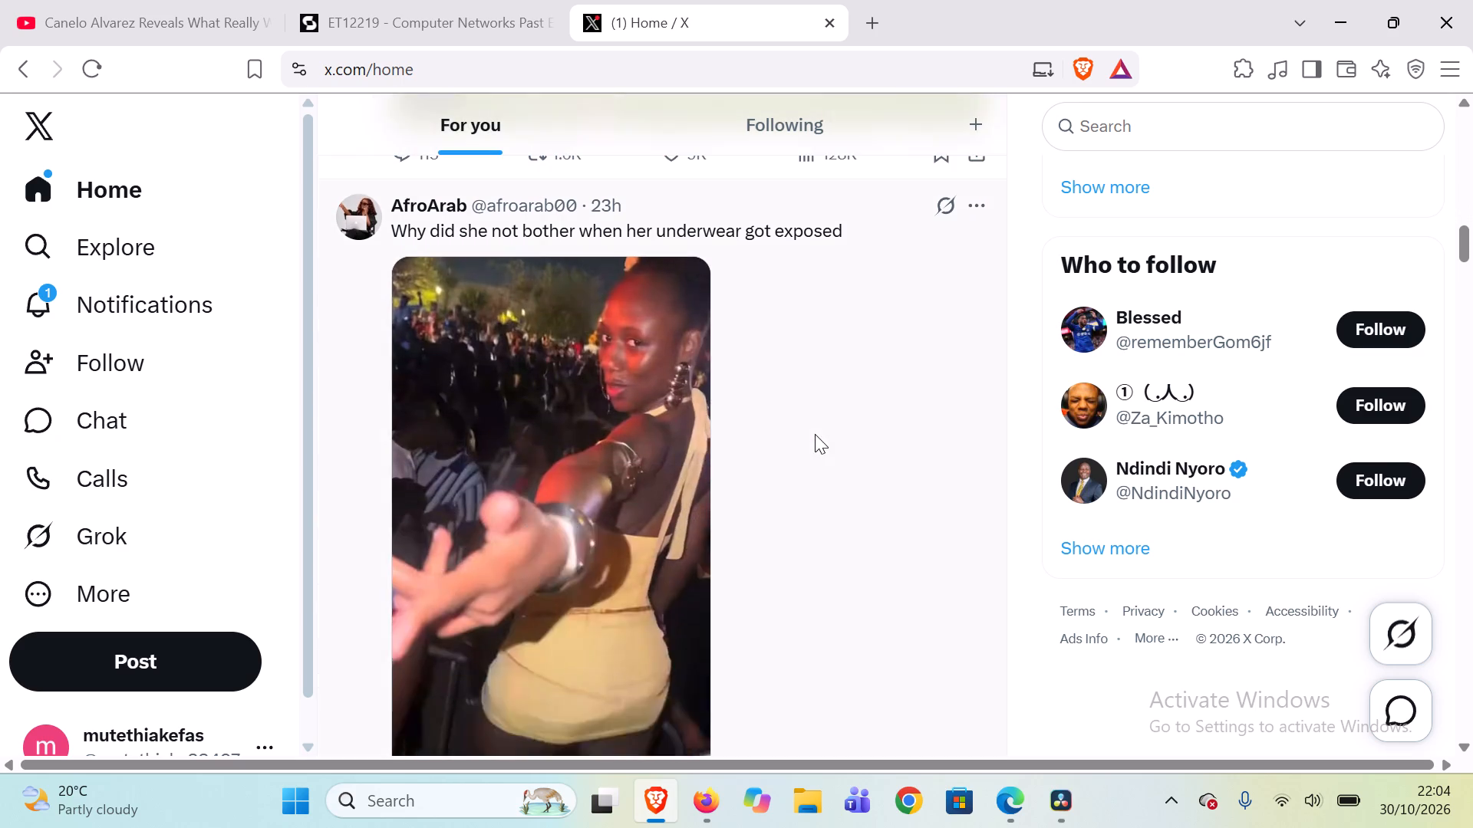
scroll(815, 434, "down", 1)
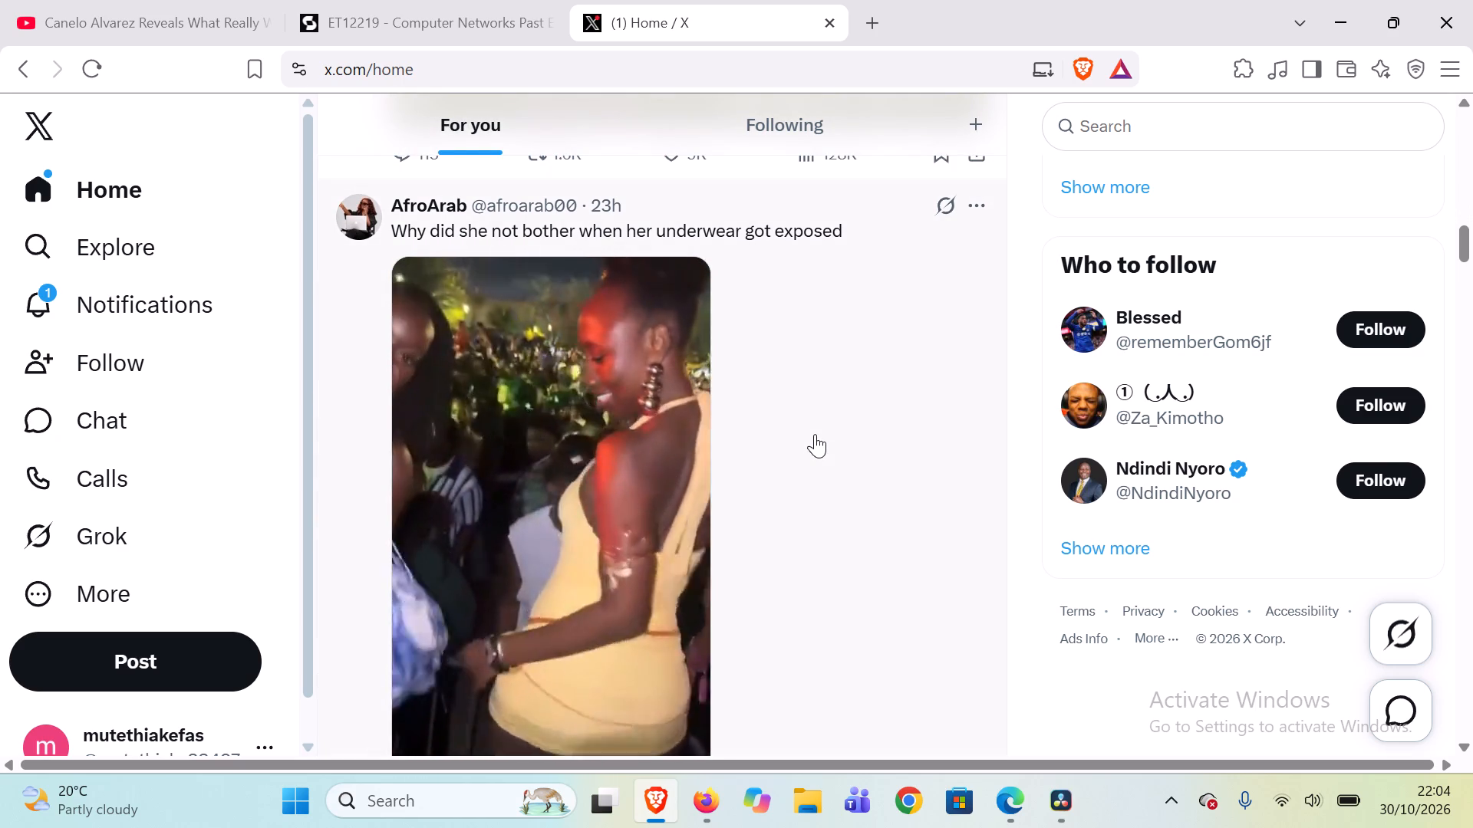
scroll(815, 434, "down", 1)
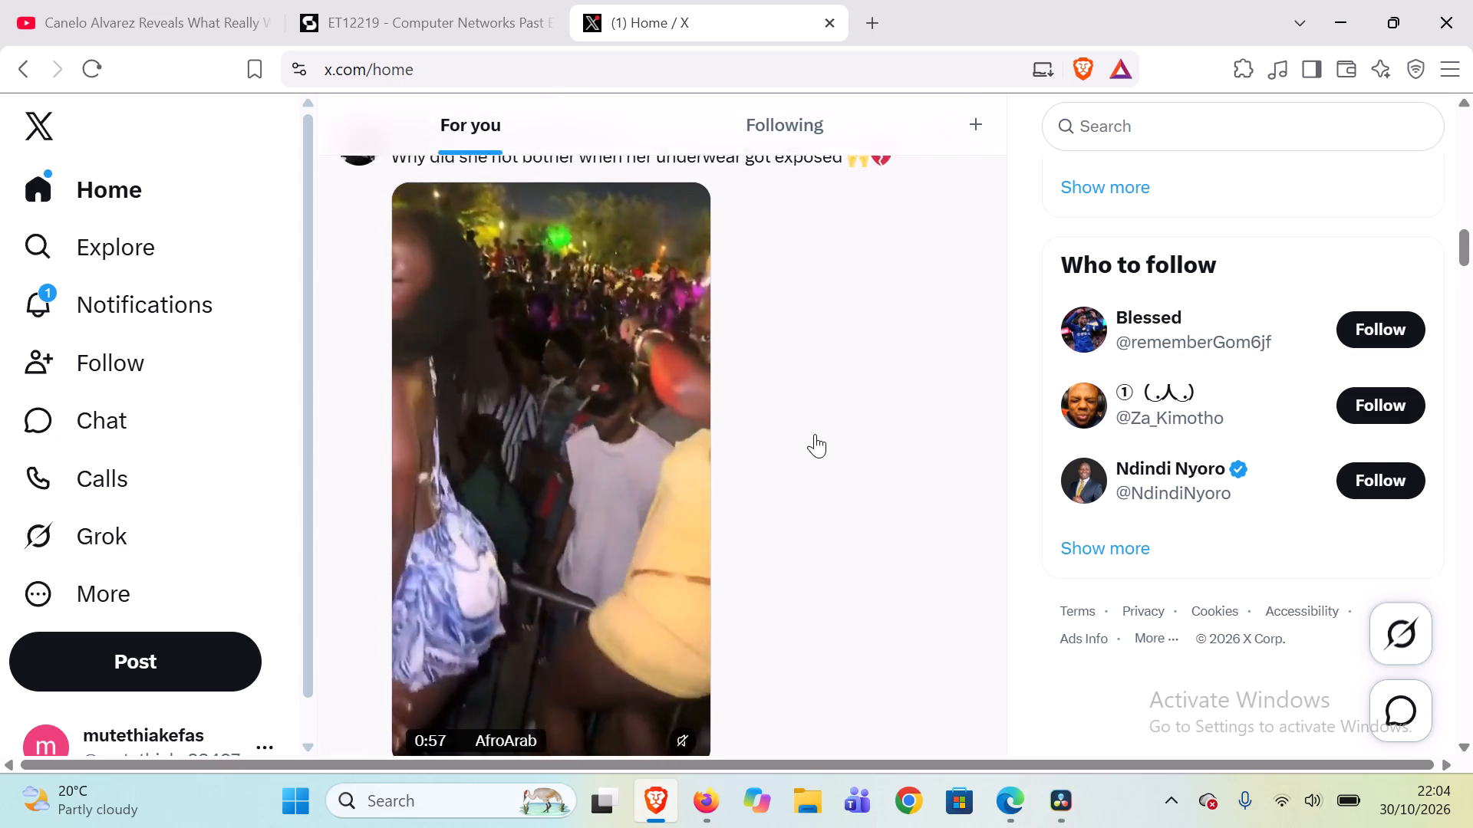
scroll(815, 434, "down", 1)
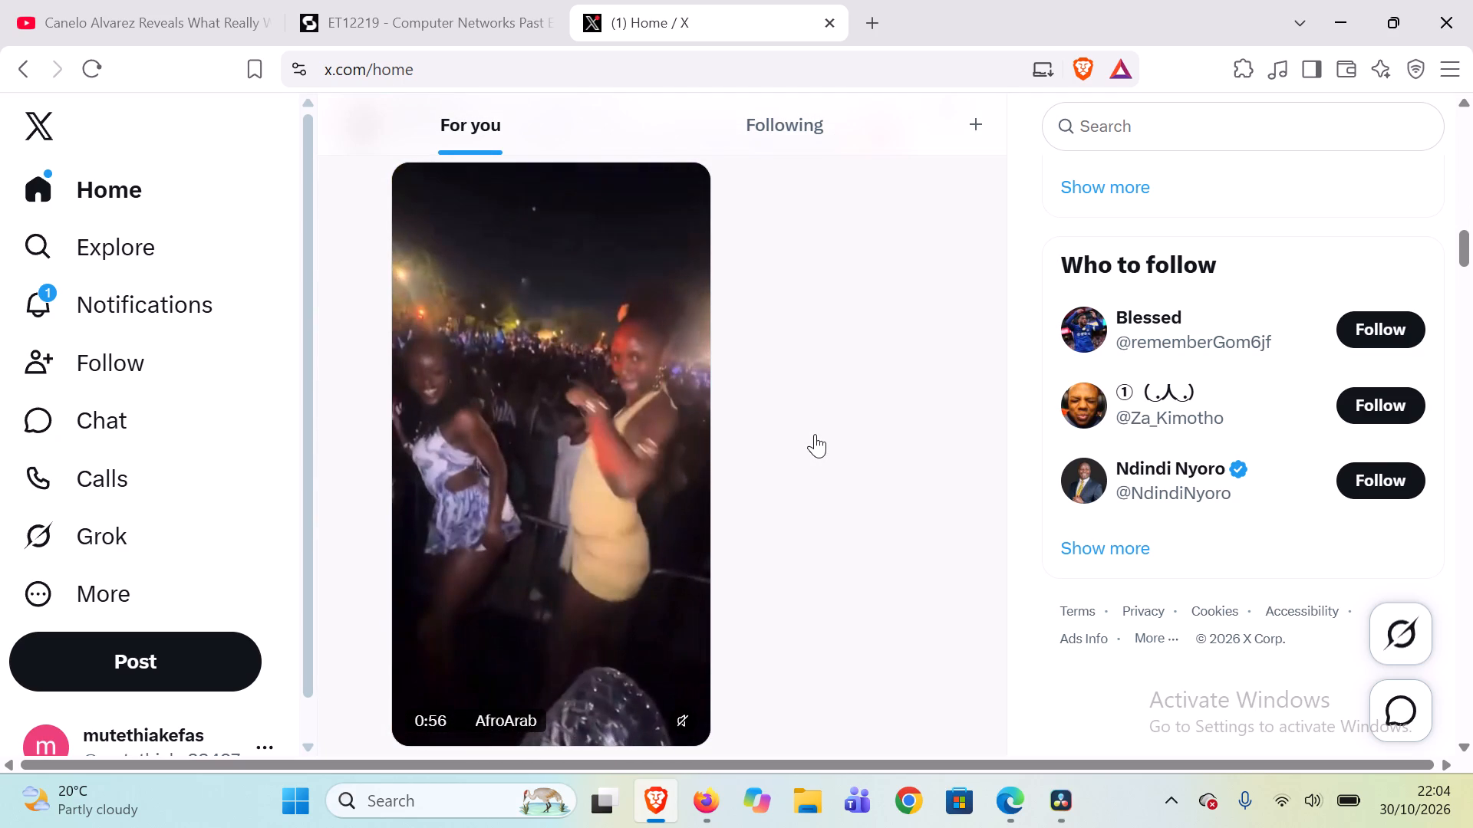
scroll(815, 434, "down", 3)
scroll(815, 434, "up", 8)
scroll(600, 438, "up", 3)
Open the Explore page on X and look over today's news and the topics trending in Kenya.
left_click(134, 248)
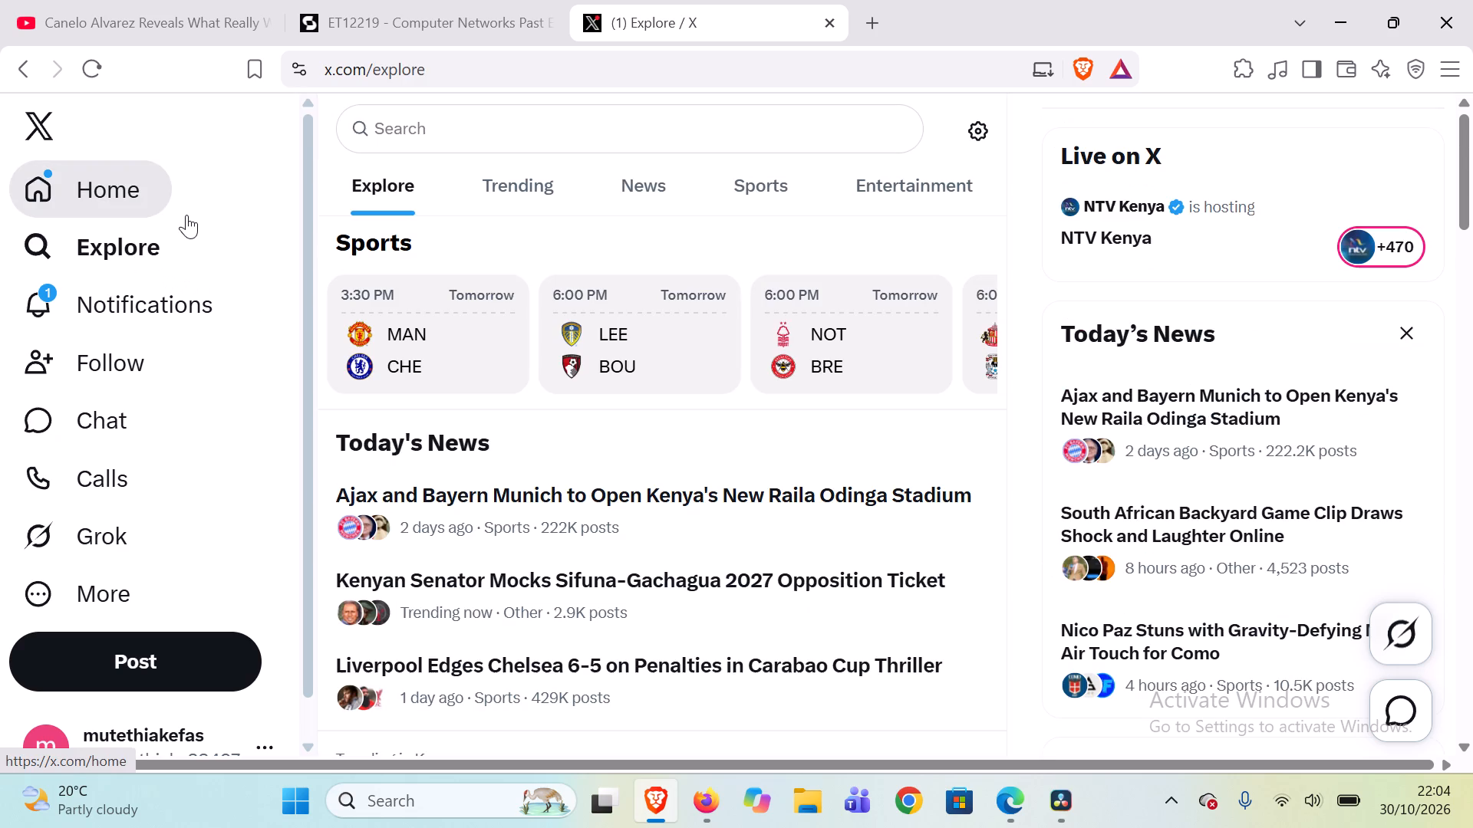
scroll(509, 307, "down", 3)
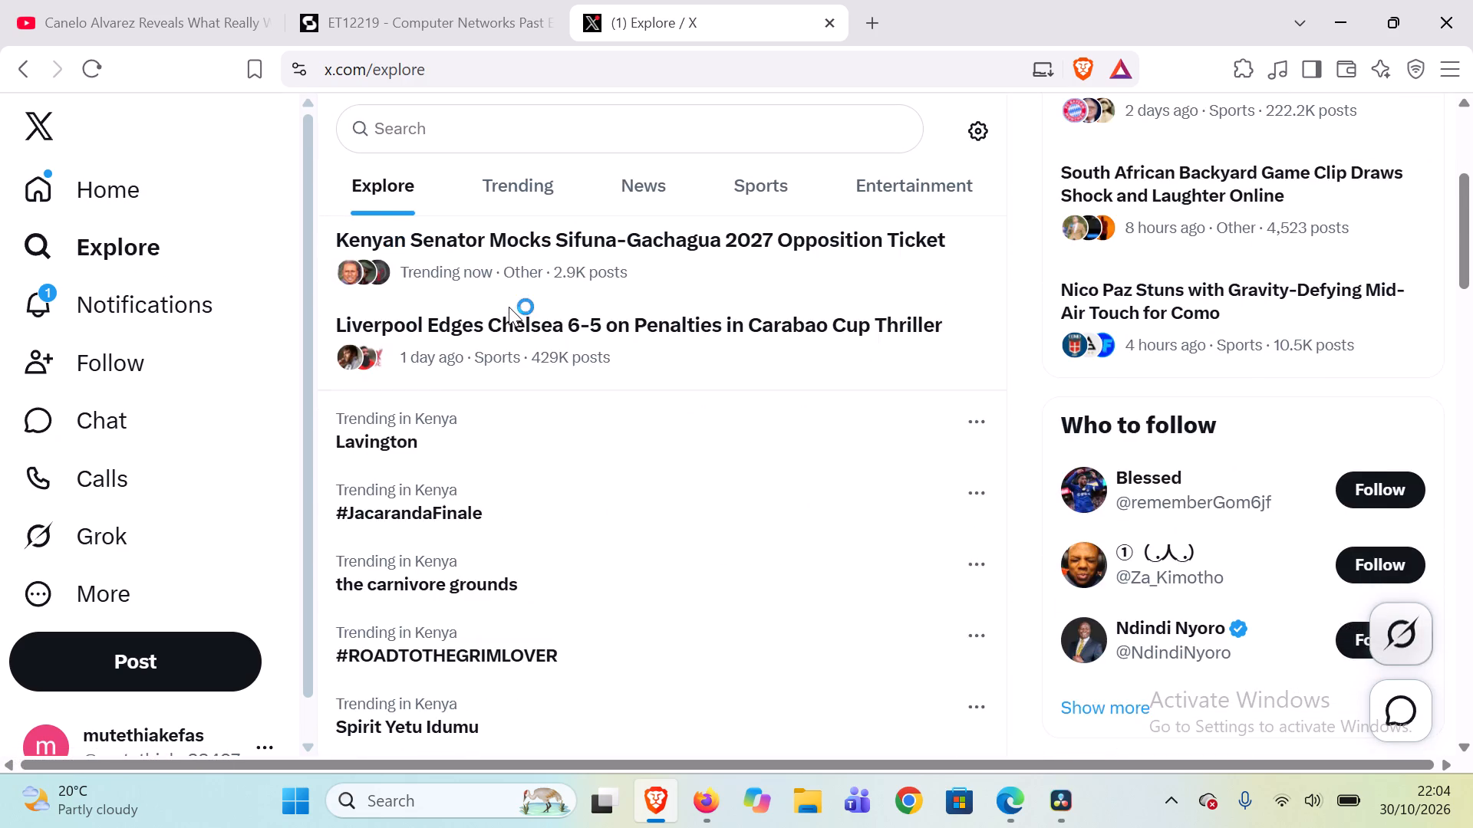
scroll(509, 307, "down", 1)
scroll(509, 307, "up", 8)
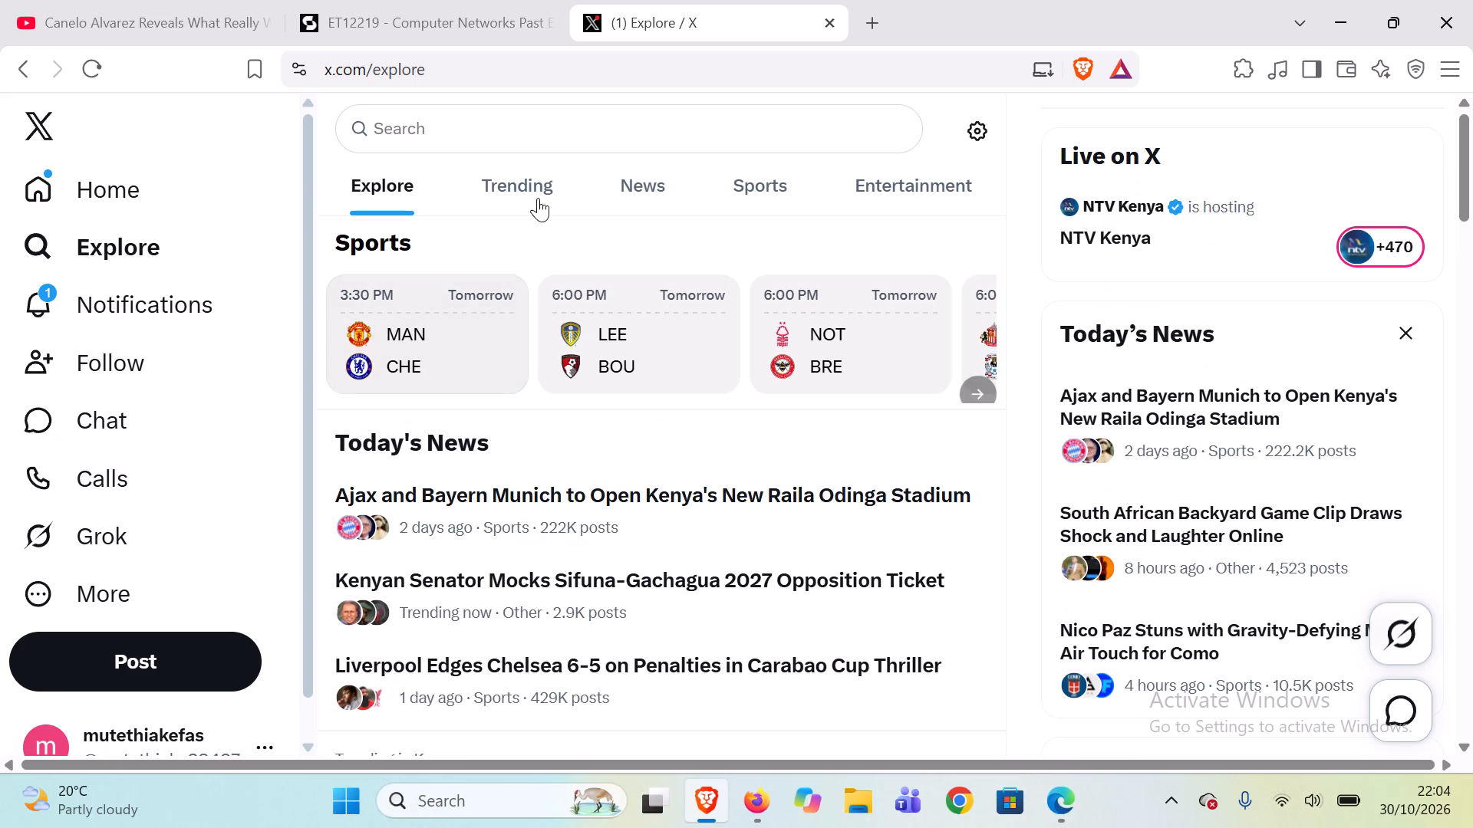
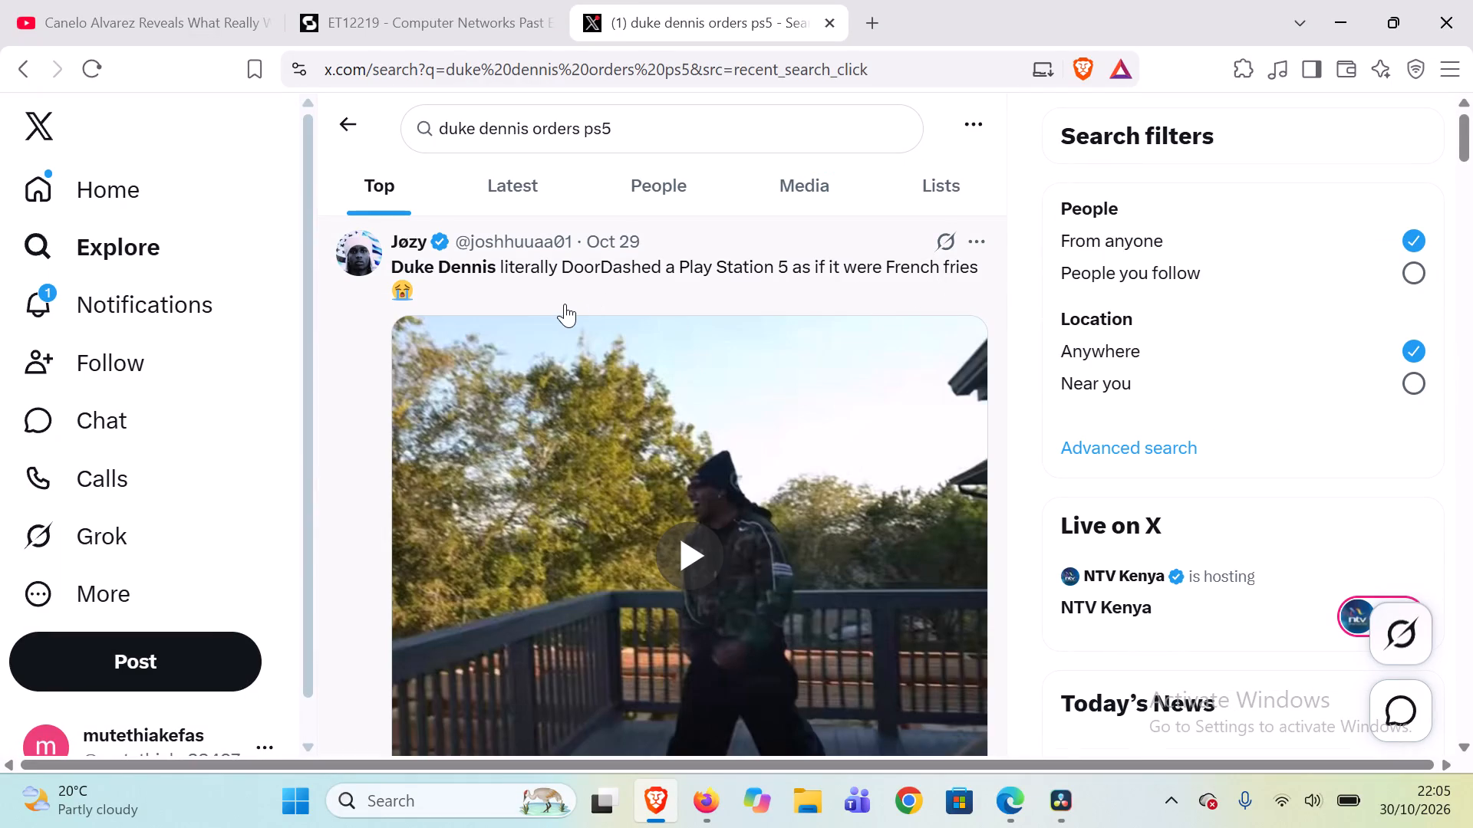
Look through the top X posts for the search duke dennis orders ps5 to find wording for the video title.
scroll(565, 304, "down", 4)
scroll(565, 304, "up", 1)
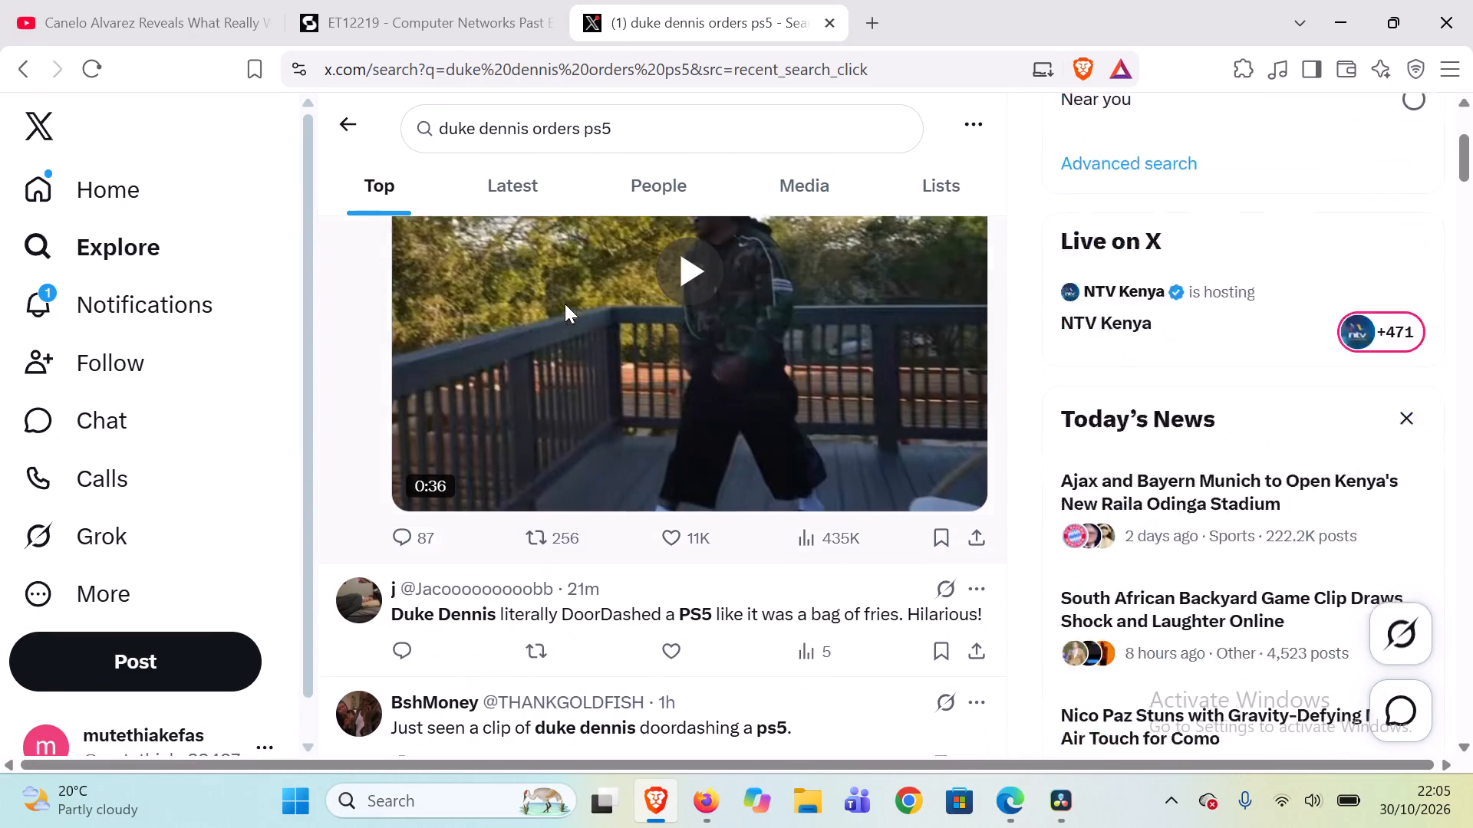
scroll(565, 304, "up", 1)
scroll(565, 304, "down", 1)
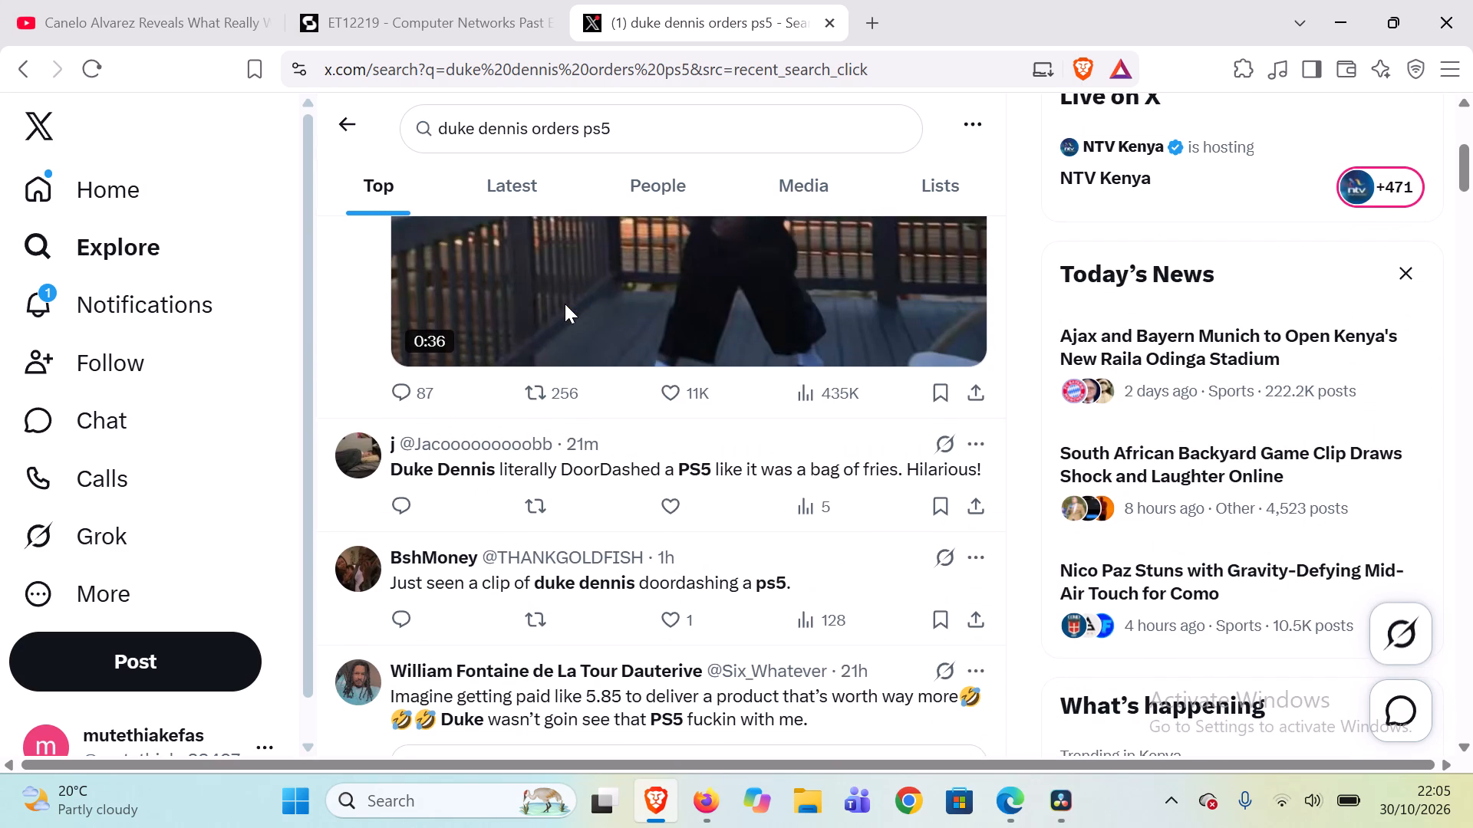
scroll(565, 304, "down", 2)
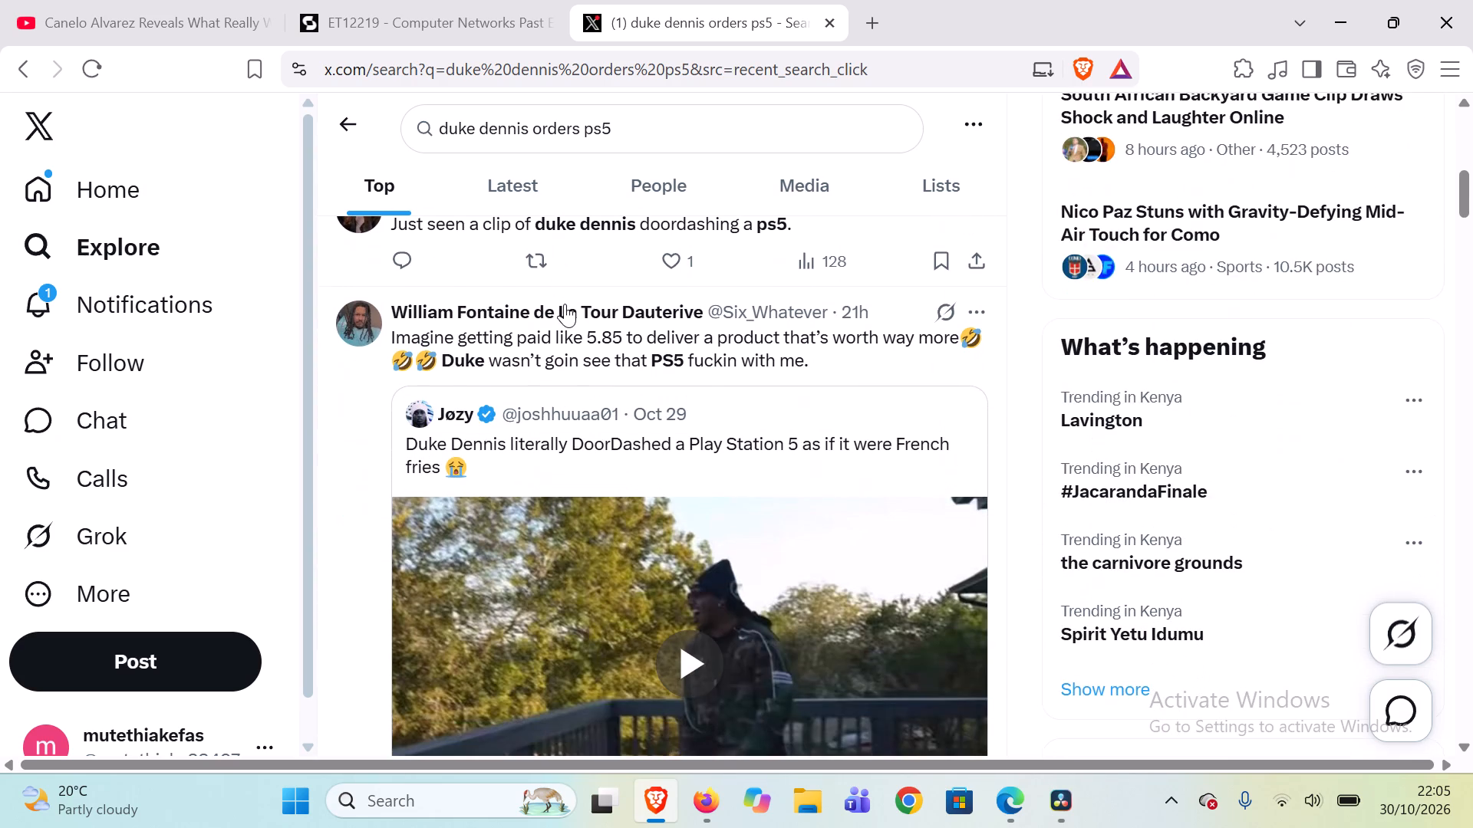
scroll(565, 304, "down", 2)
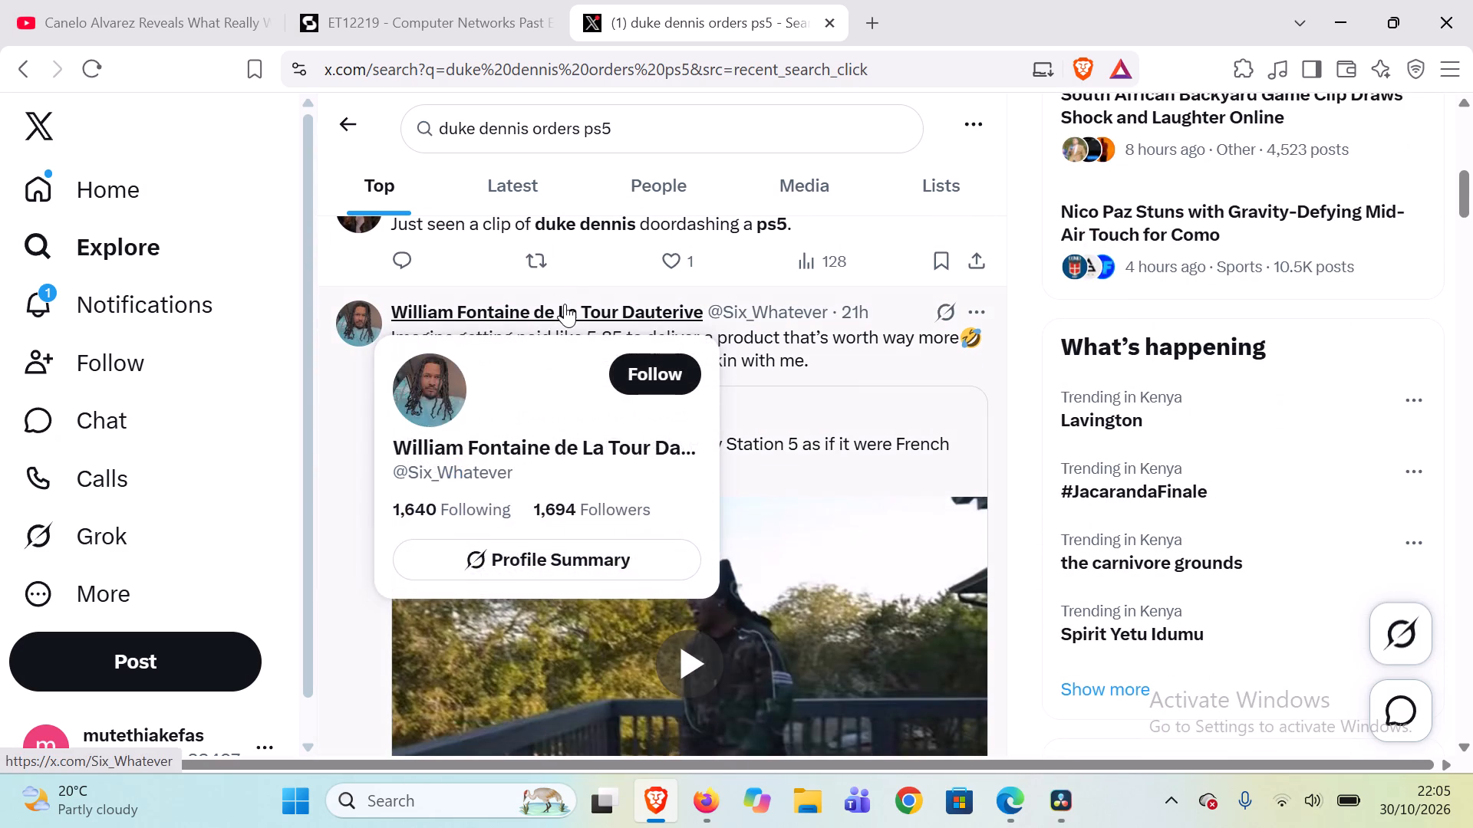
scroll(565, 304, "up", 6)
scroll(565, 304, "left", 1)
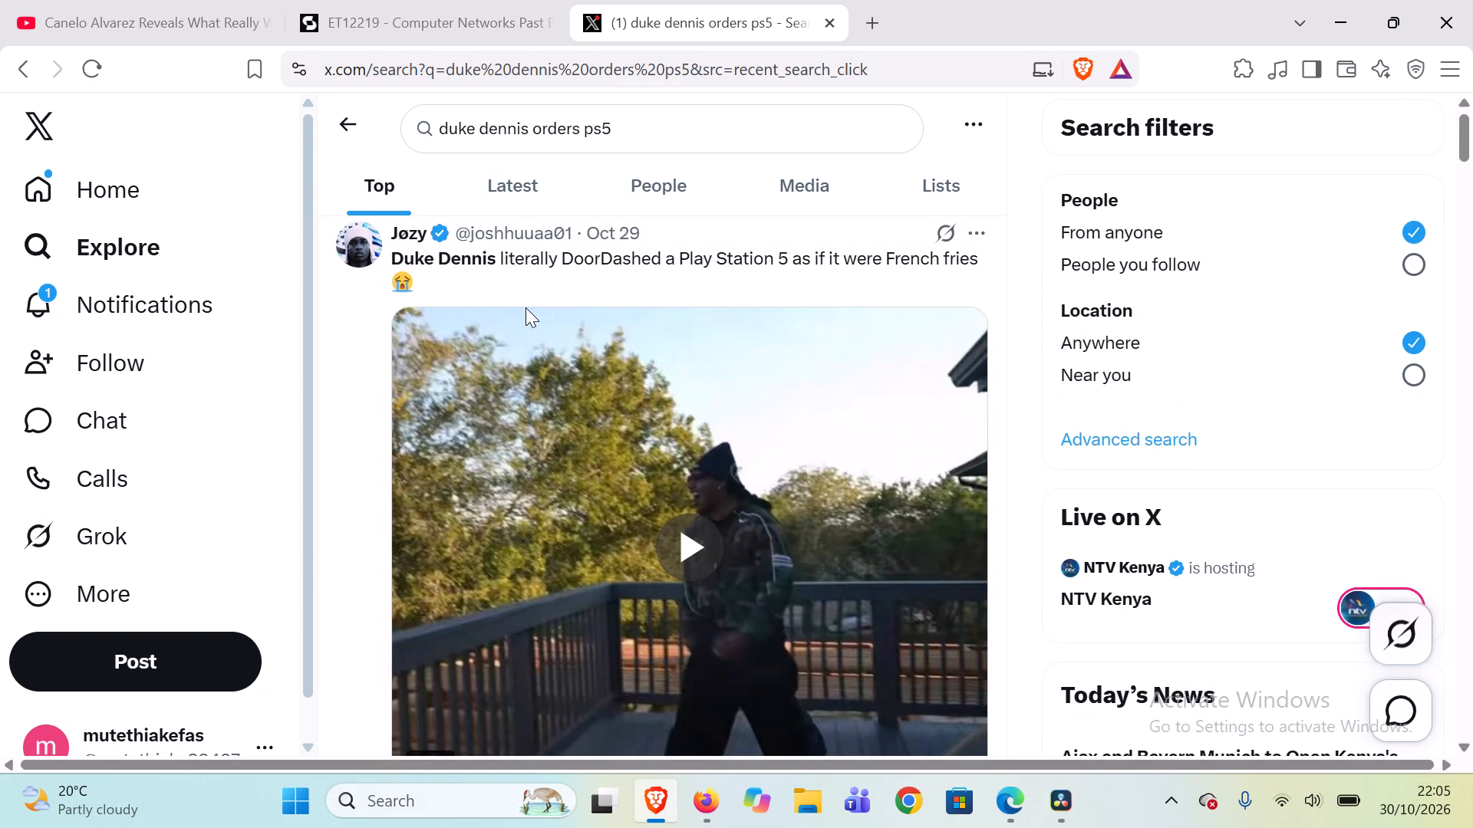
Copy the text of the first post, about Duke Dennis DoorDashing a Play Station 5, including its emoji.
left_click_drag(454, 278, 396, 261)
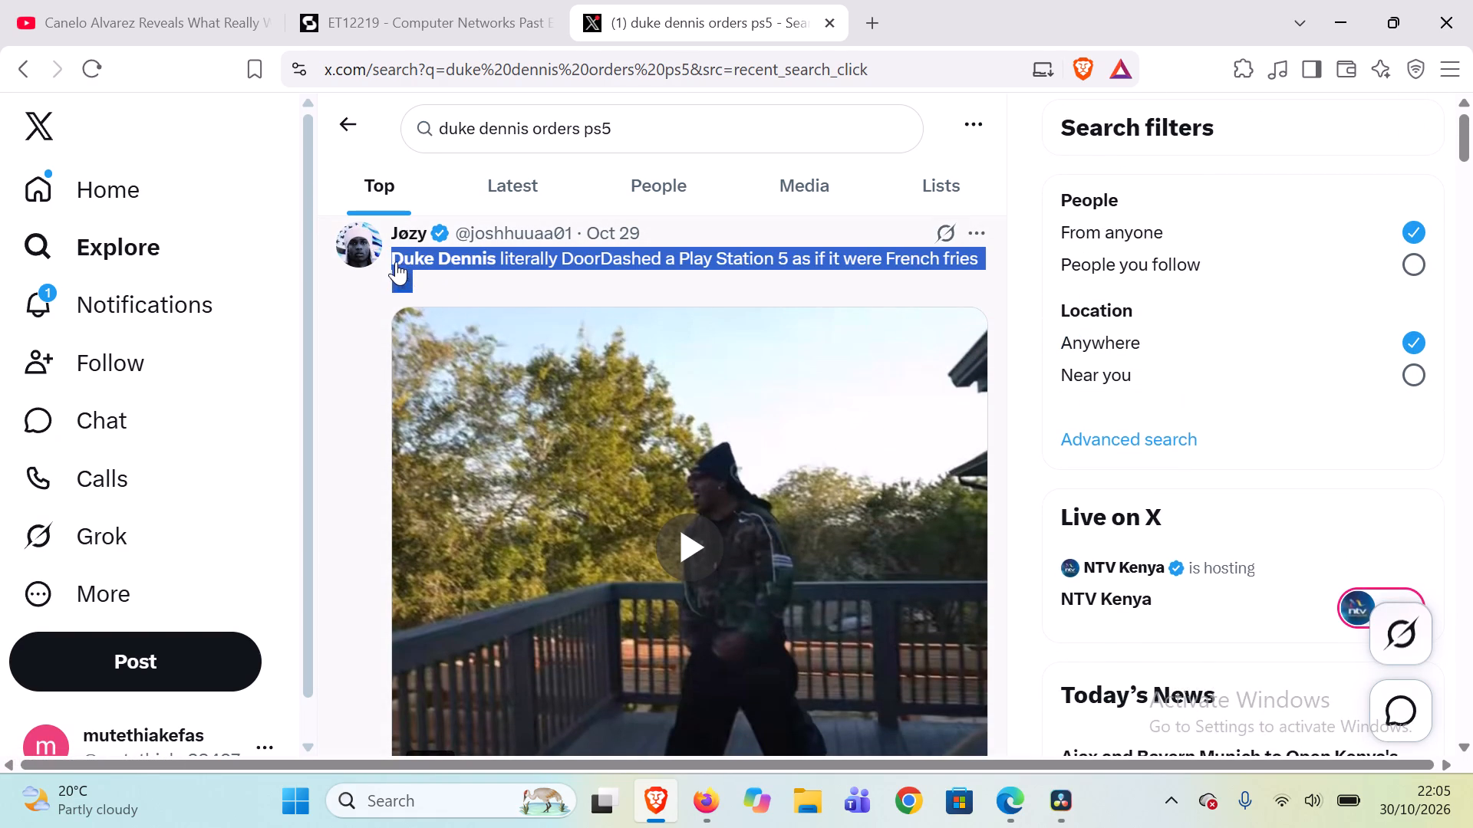
left_click_drag(396, 261, 387, 262)
key("ctrl+c")
Dismiss the DaVinci Resolve problem report without sending it, relaunch DaVinci Resolve from the desktop and open the duke project.
left_click(1048, 788)
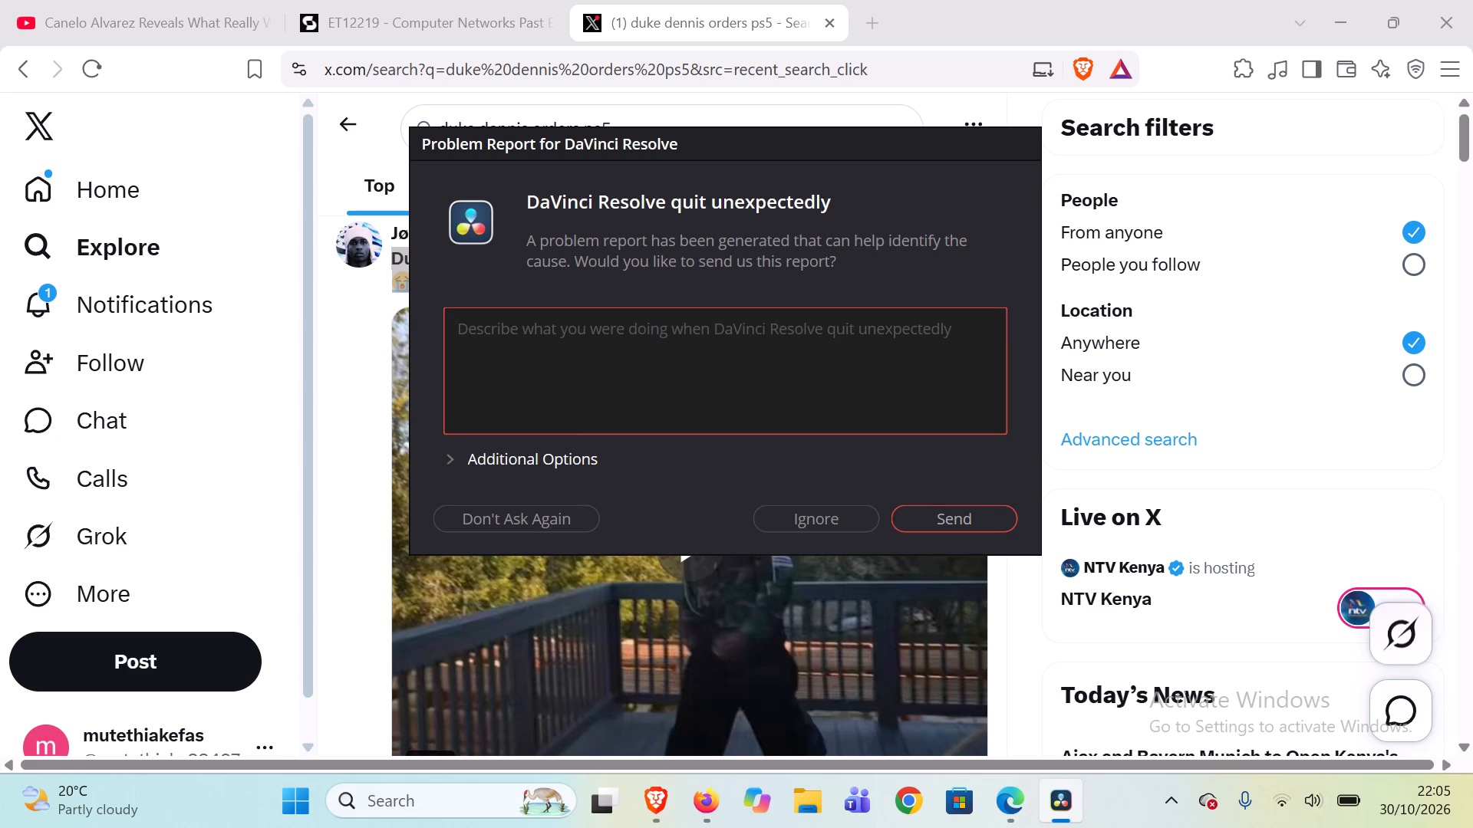
left_click(814, 528)
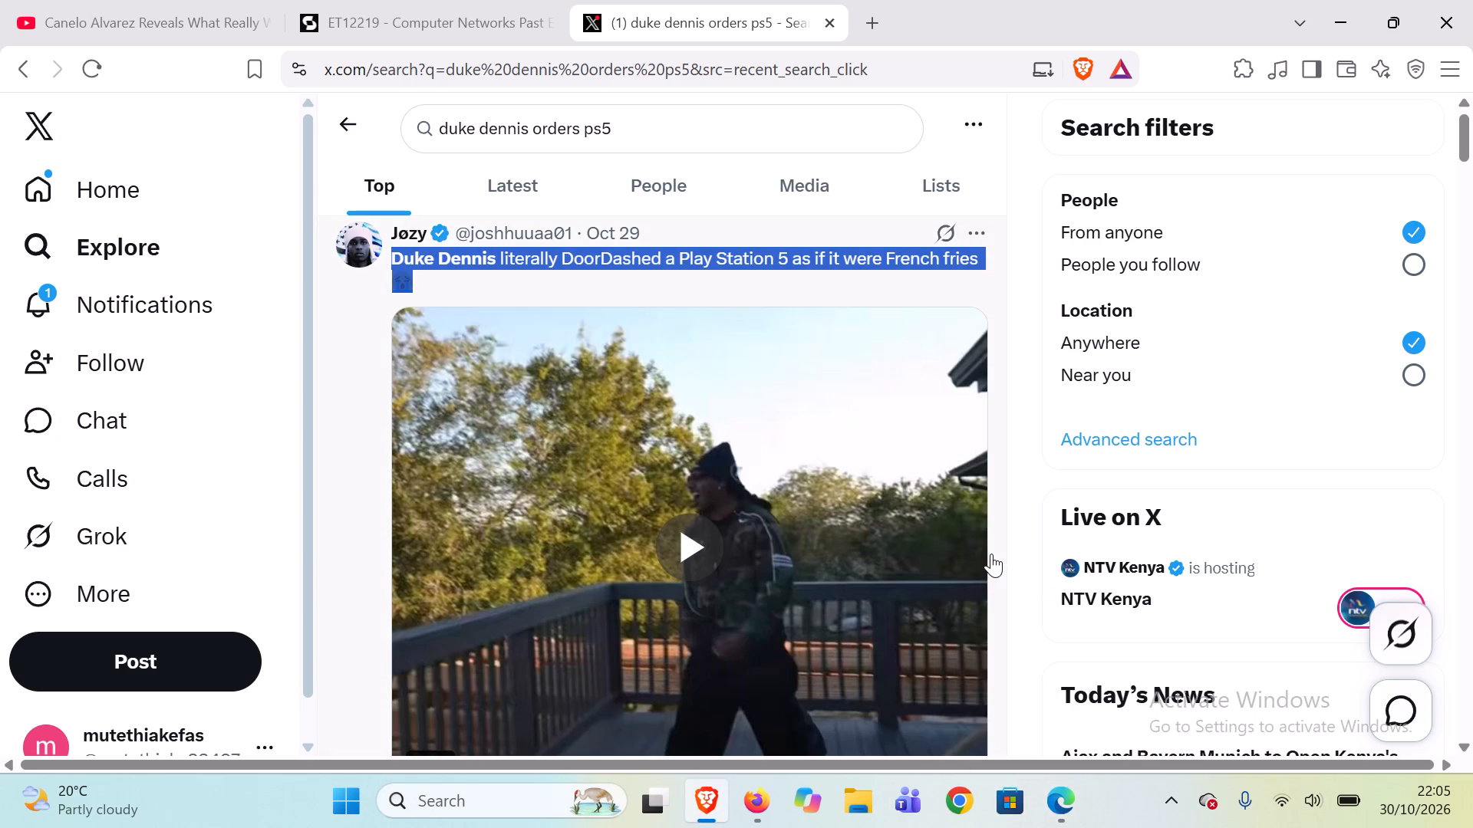
left_click(1343, 5)
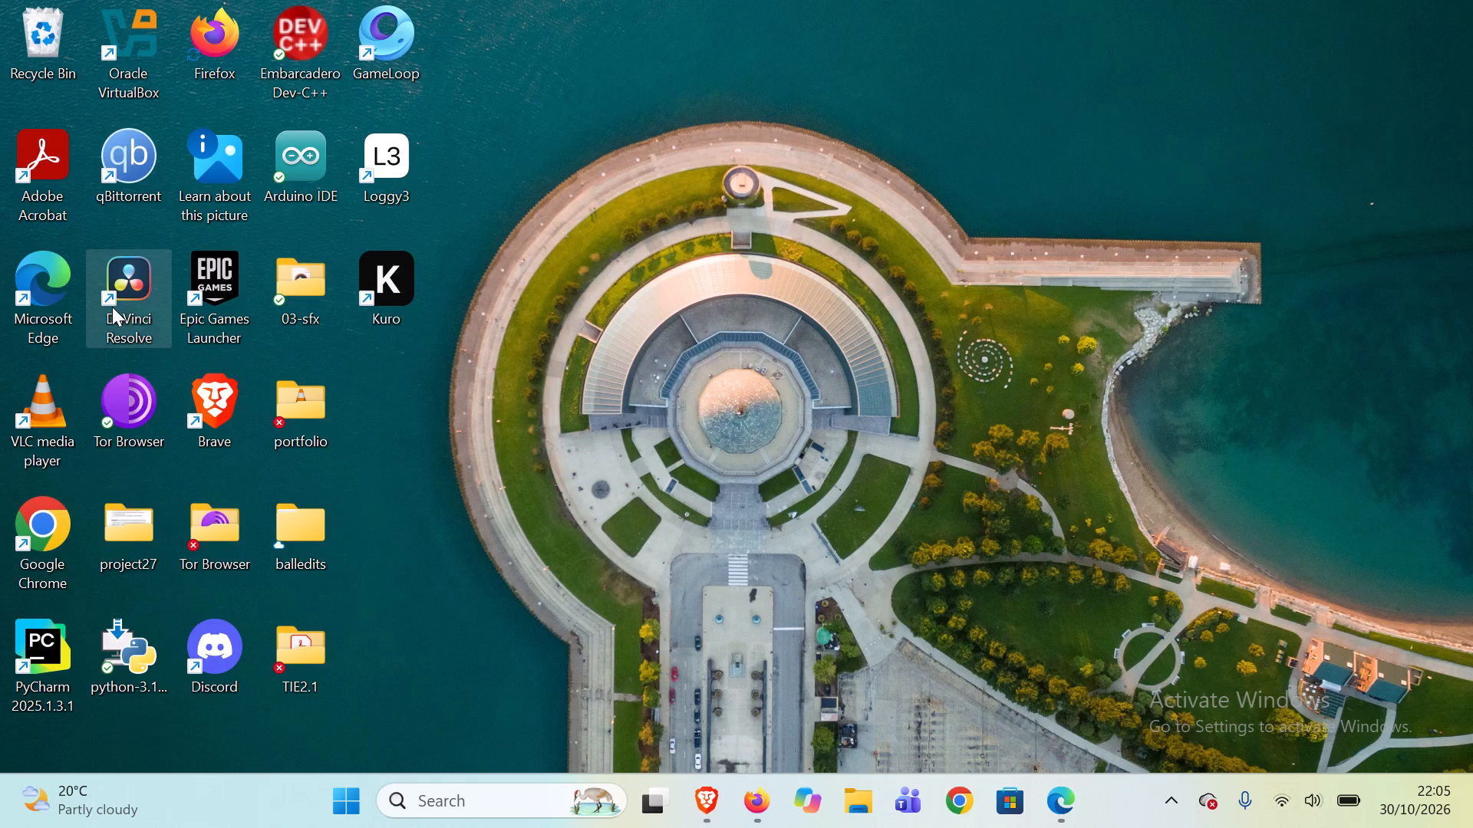
double_click(112, 307)
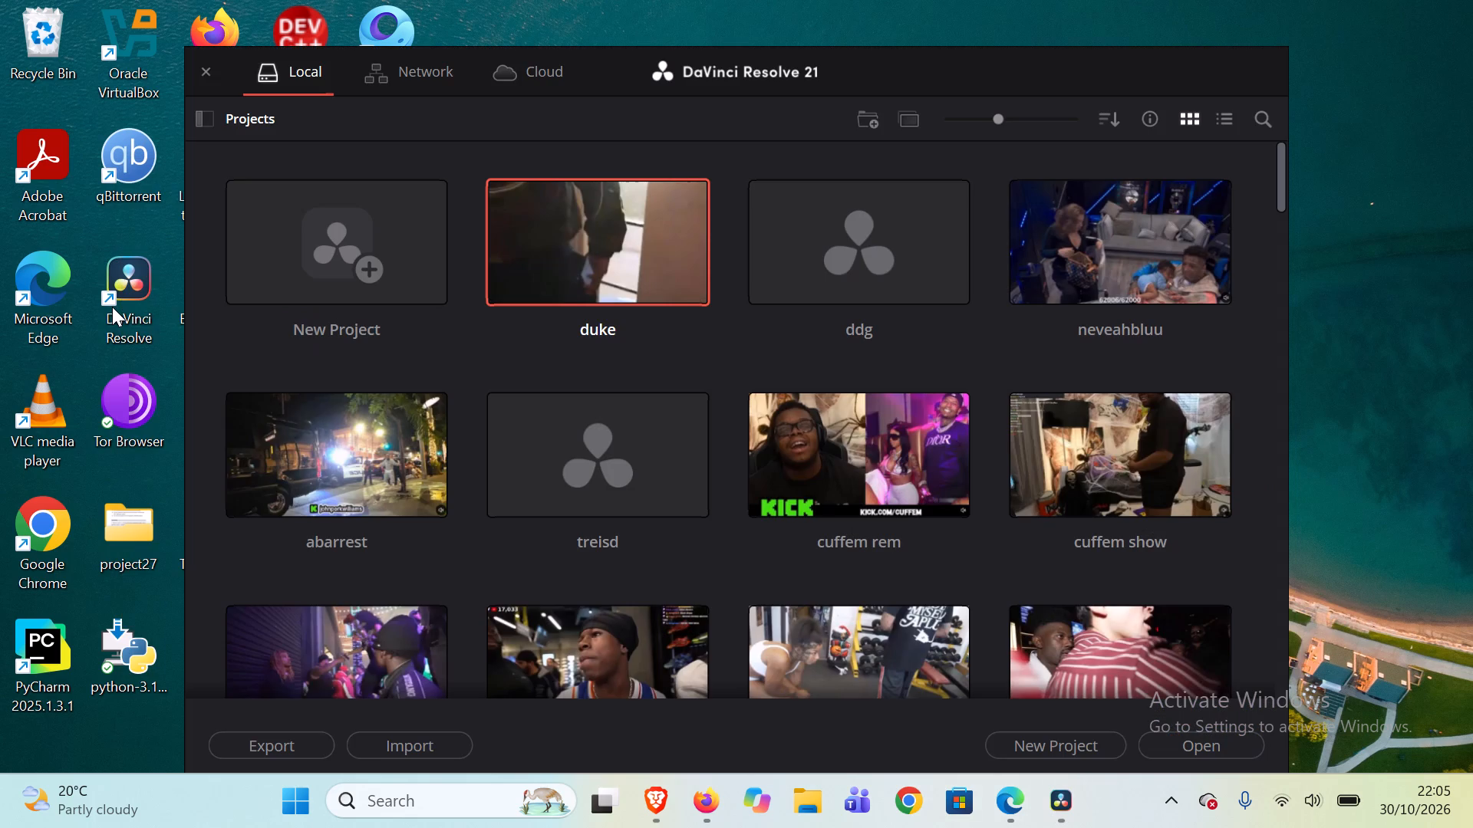
double_click(572, 264)
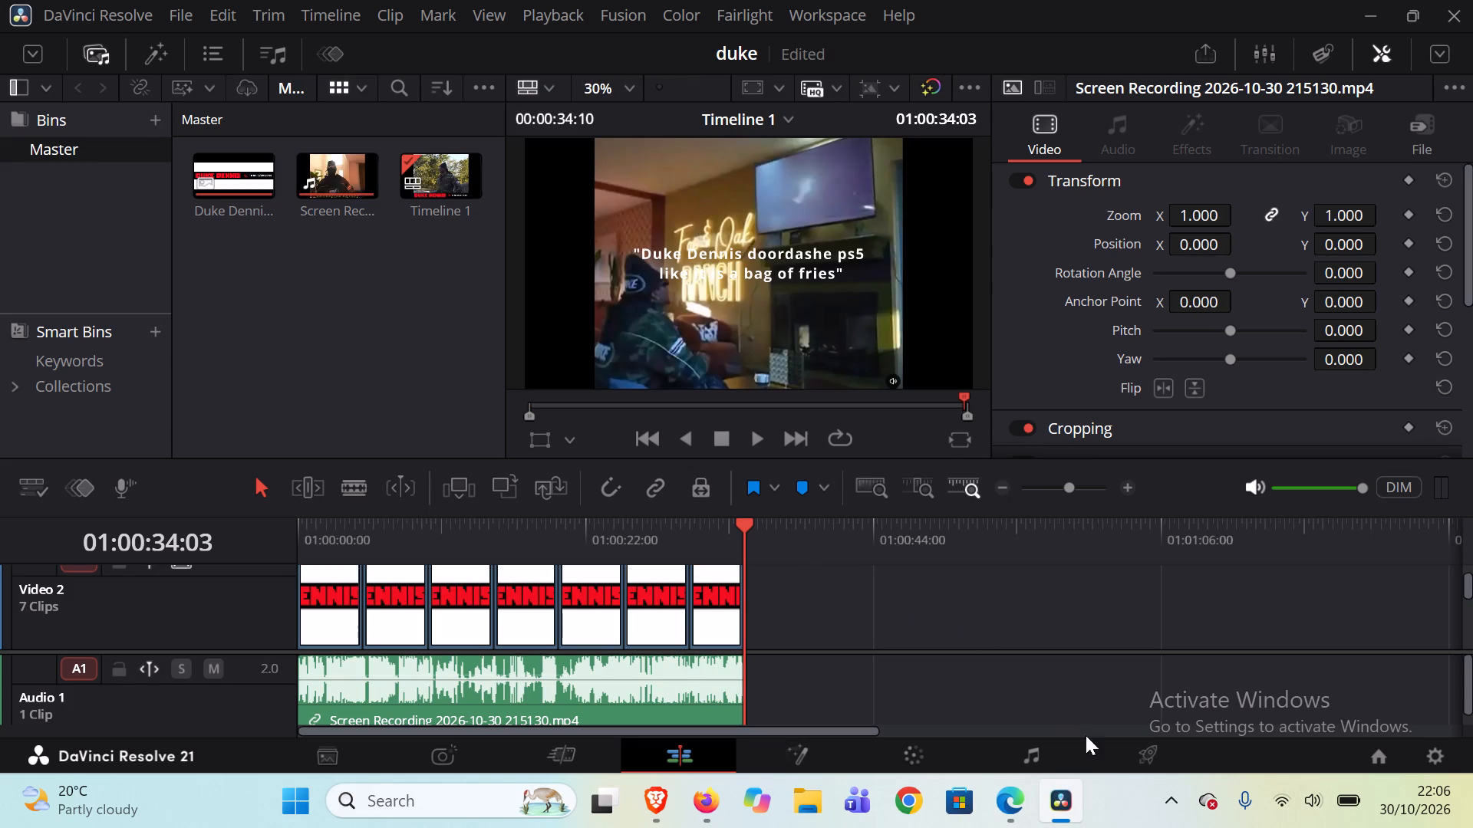
Open the render settings on the Deliver page and apply the TikTok preset at 1080p.
left_click(1141, 758)
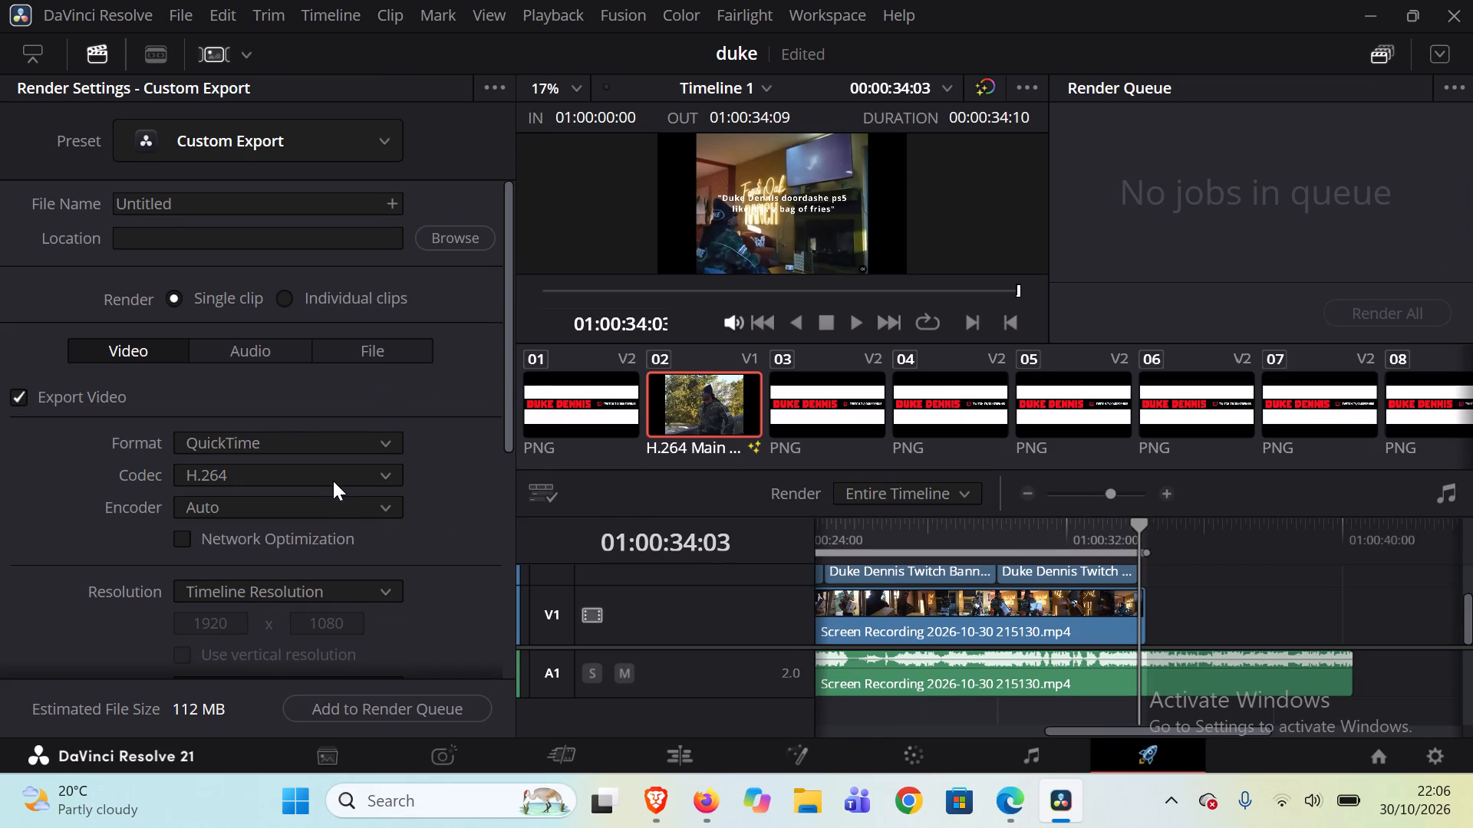
scroll(333, 481, "right", 1)
scroll(333, 481, "up", 1)
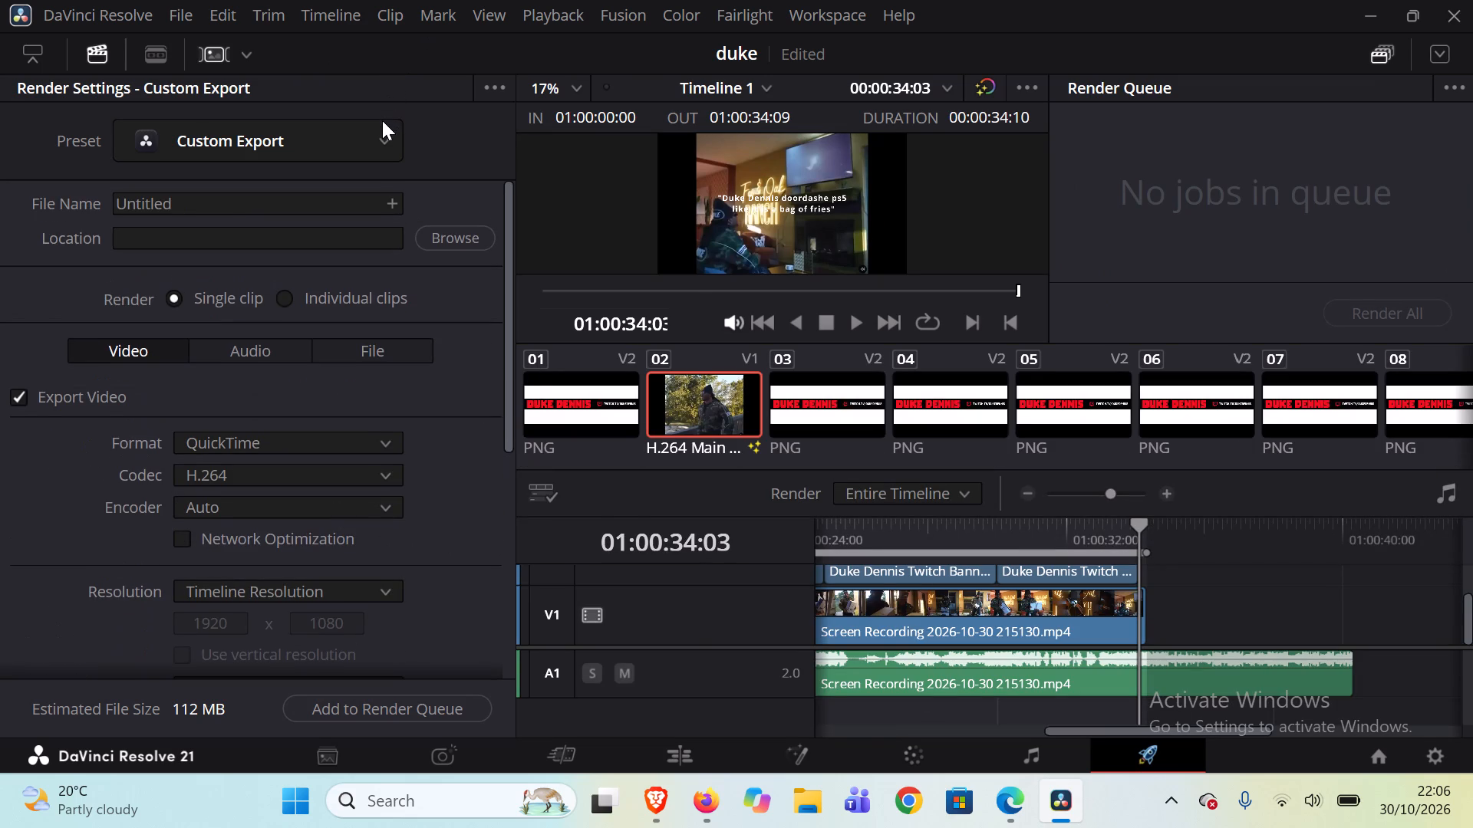
left_click(382, 120)
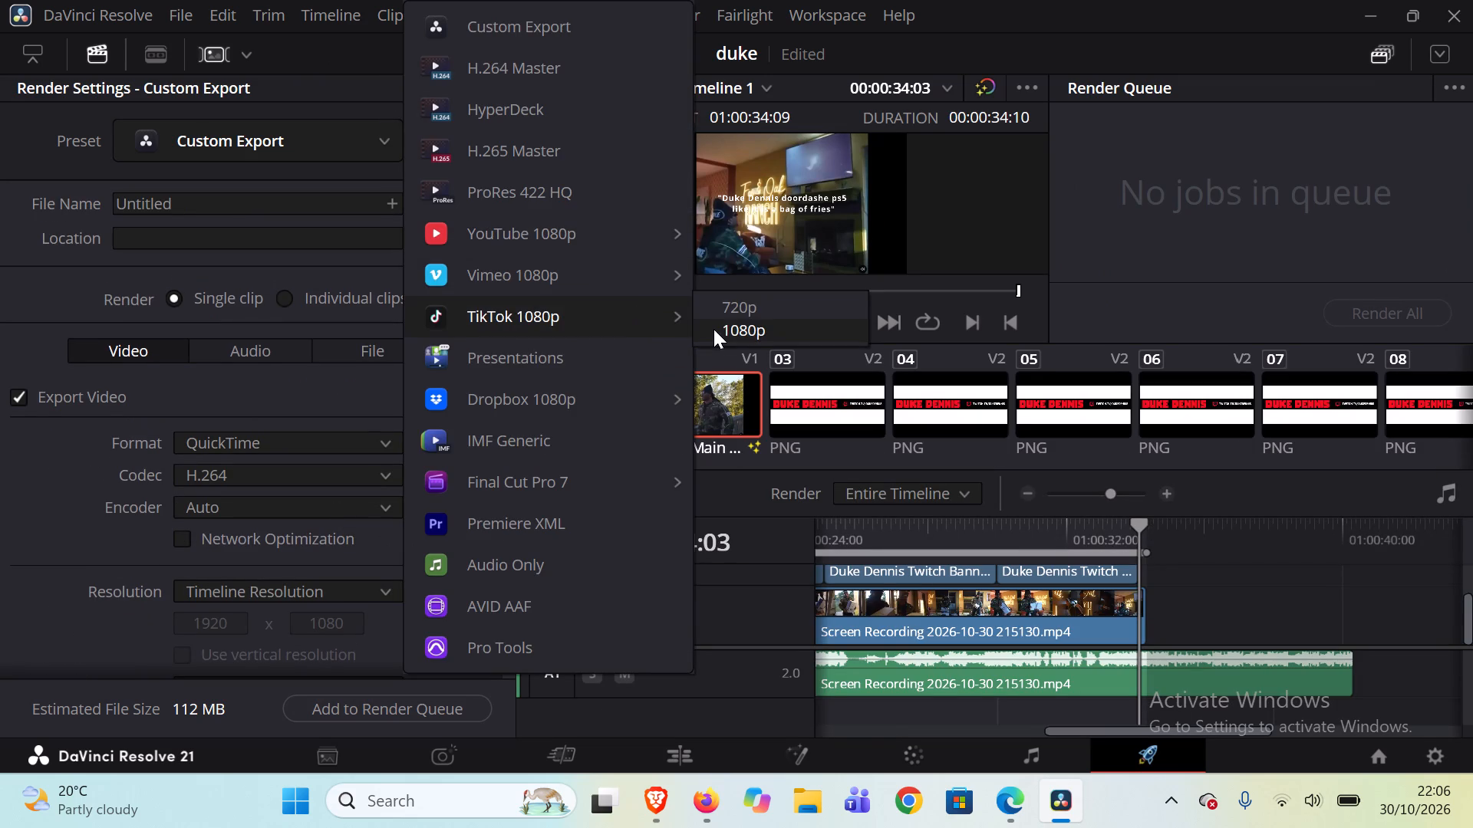
left_click(714, 329)
Replace the render's file name with duke.
left_click(320, 201)
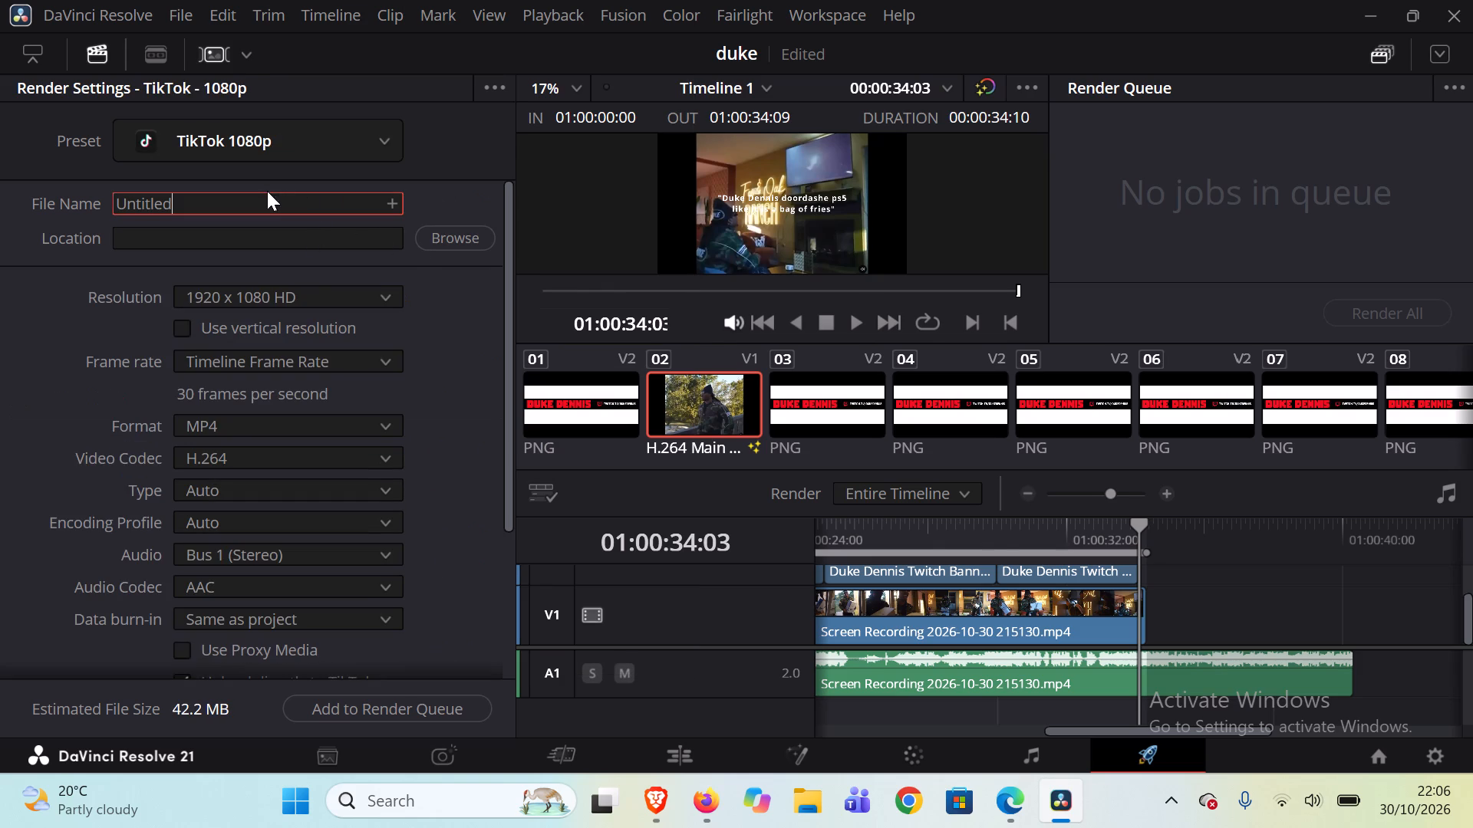
key("BackSpace")
key("BackSpace")
key("BackSpace")
key("BackSpace")
key("BackSpace")
key("BackSpace")
key("BackSpace")
key("BackSpace")
type("duke")
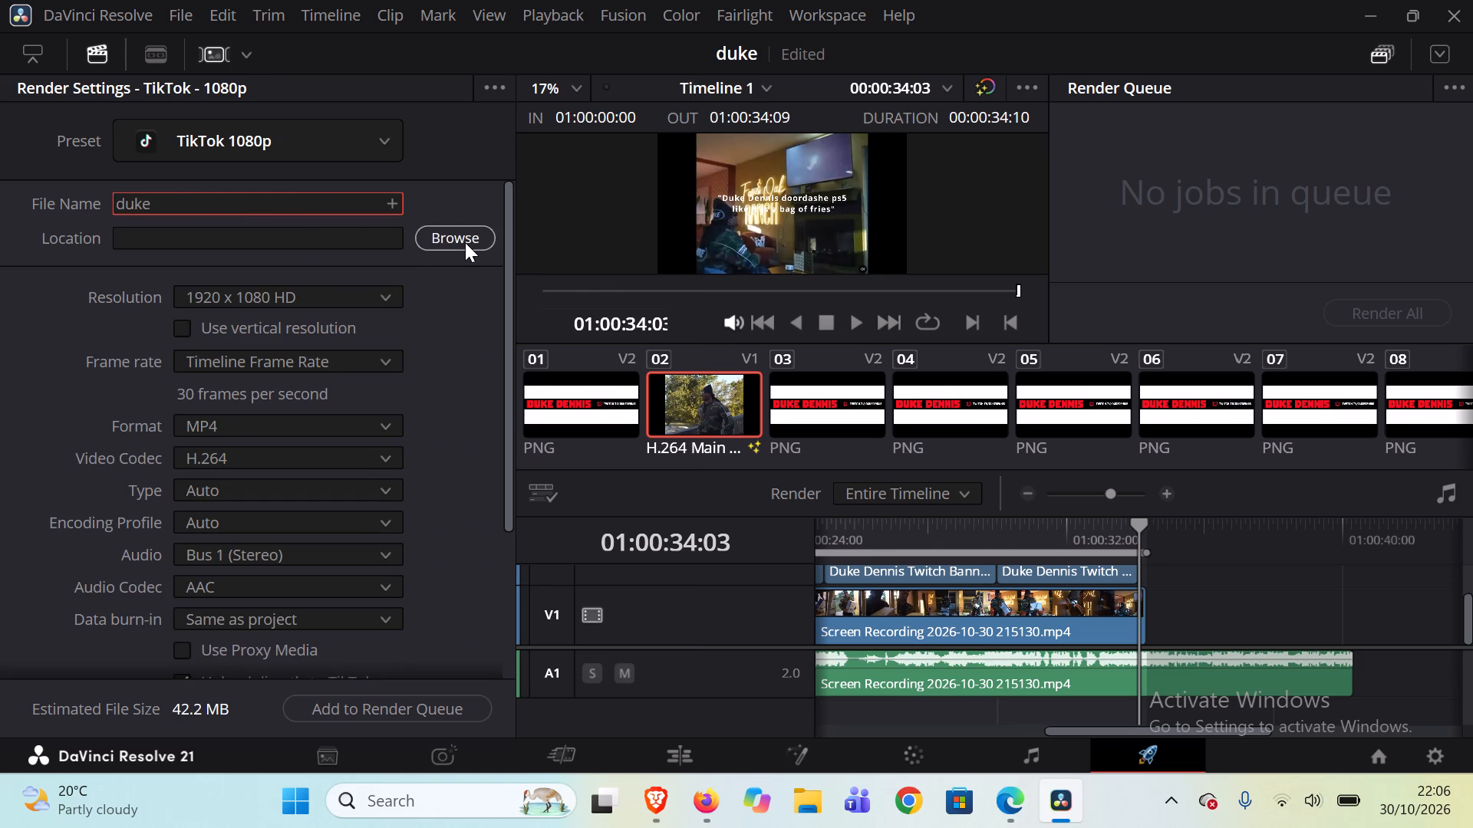
Set the render location to the portfolio folder on the Desktop, keeping duke as the file name.
left_click(465, 242)
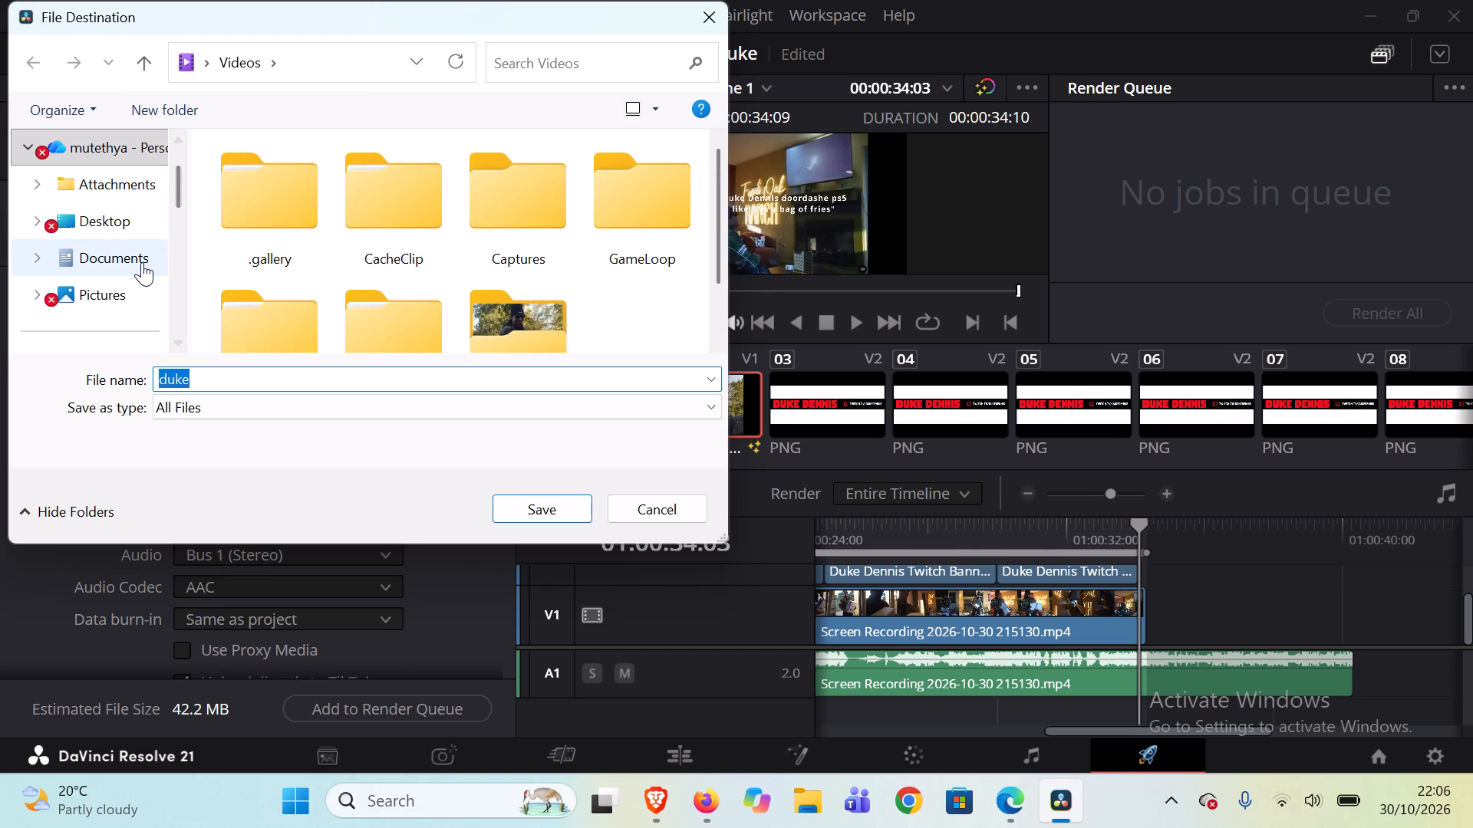
double_click(145, 238)
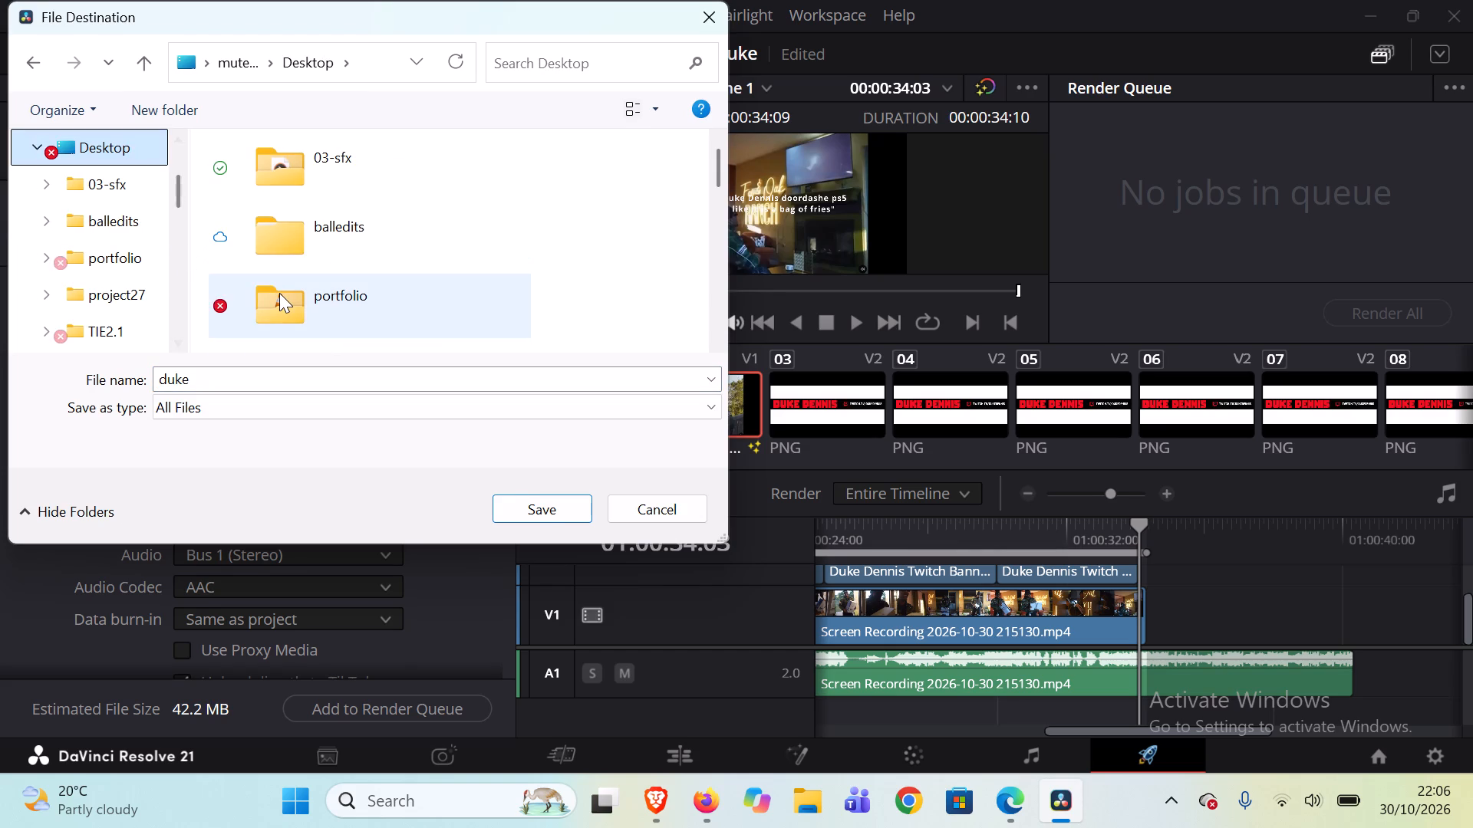
double_click(279, 293)
left_click(539, 496)
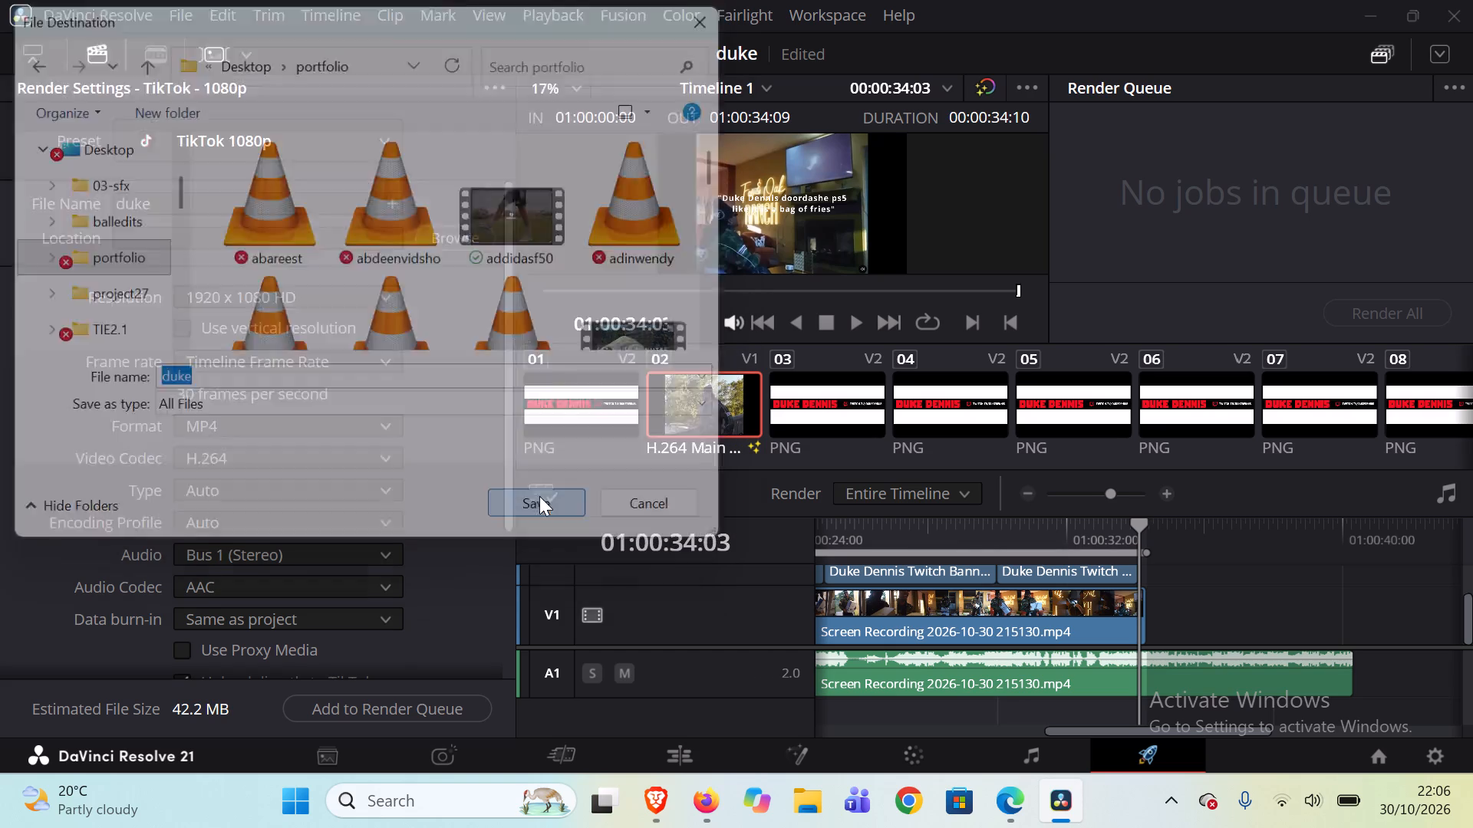
Allow comments on the direct TikTok upload and set its privacy to Public.
scroll(384, 439, "down", 2)
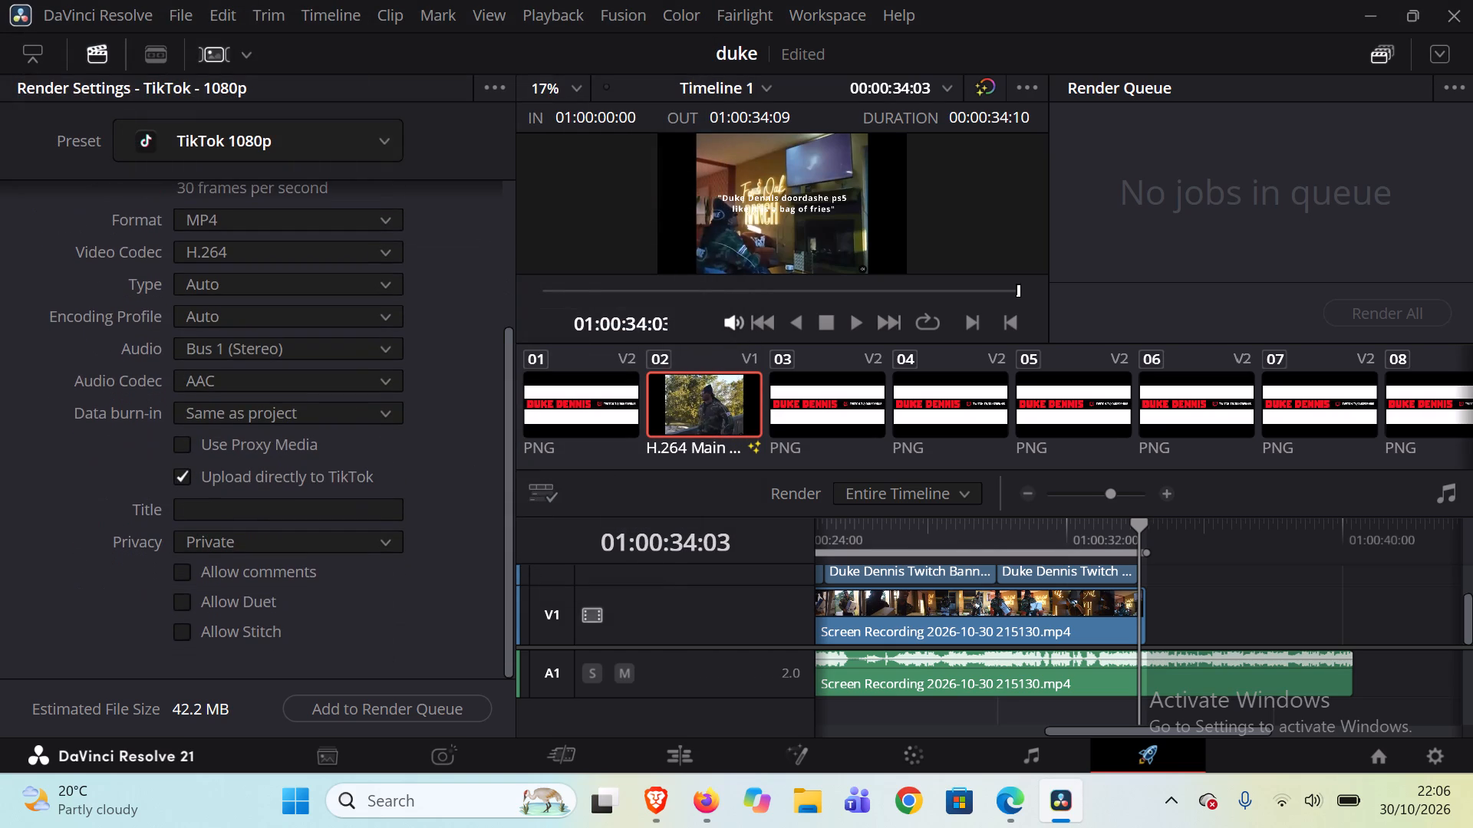
left_click(247, 559)
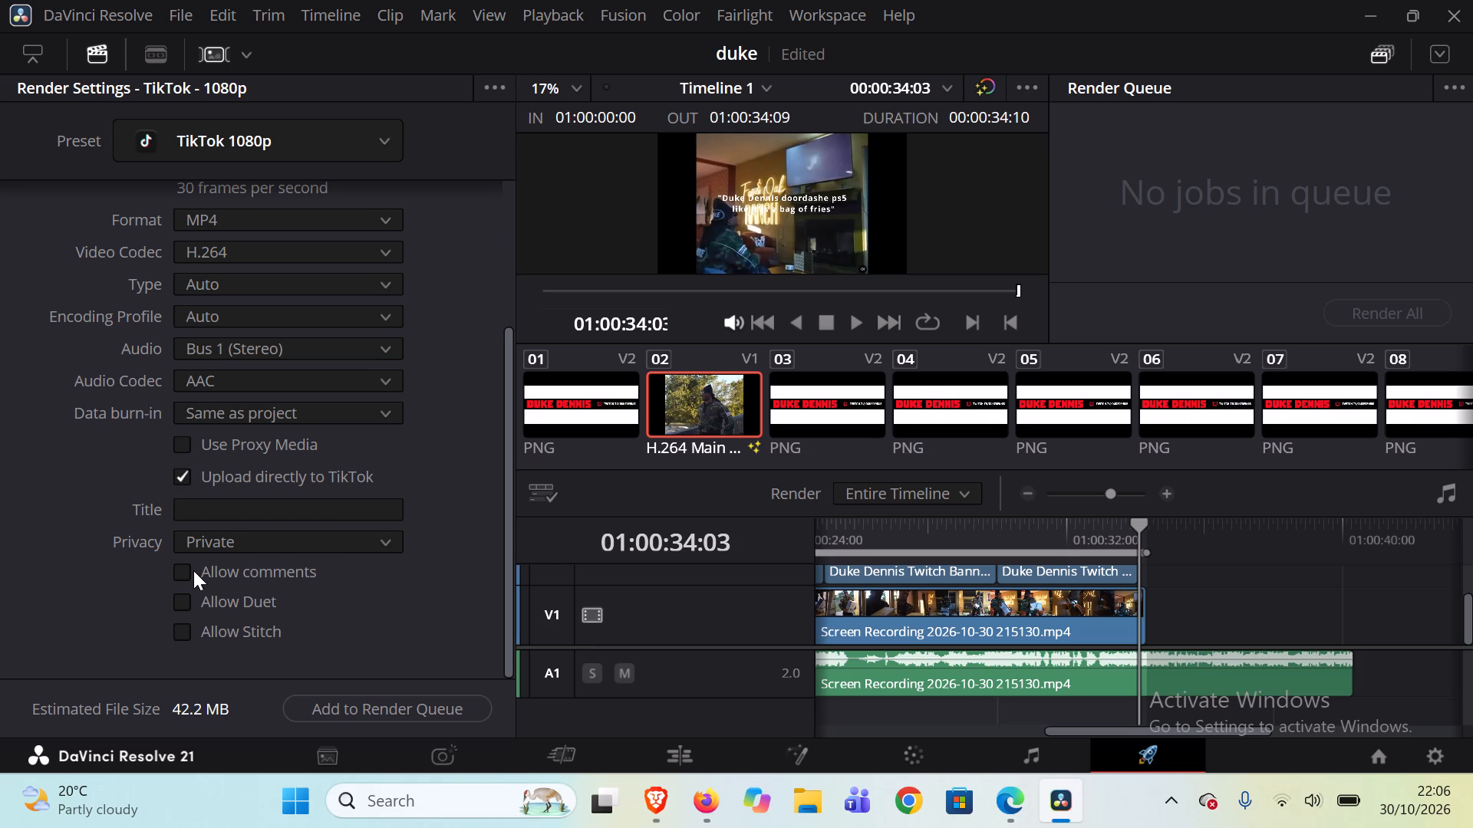
left_click(193, 570)
left_click(292, 546)
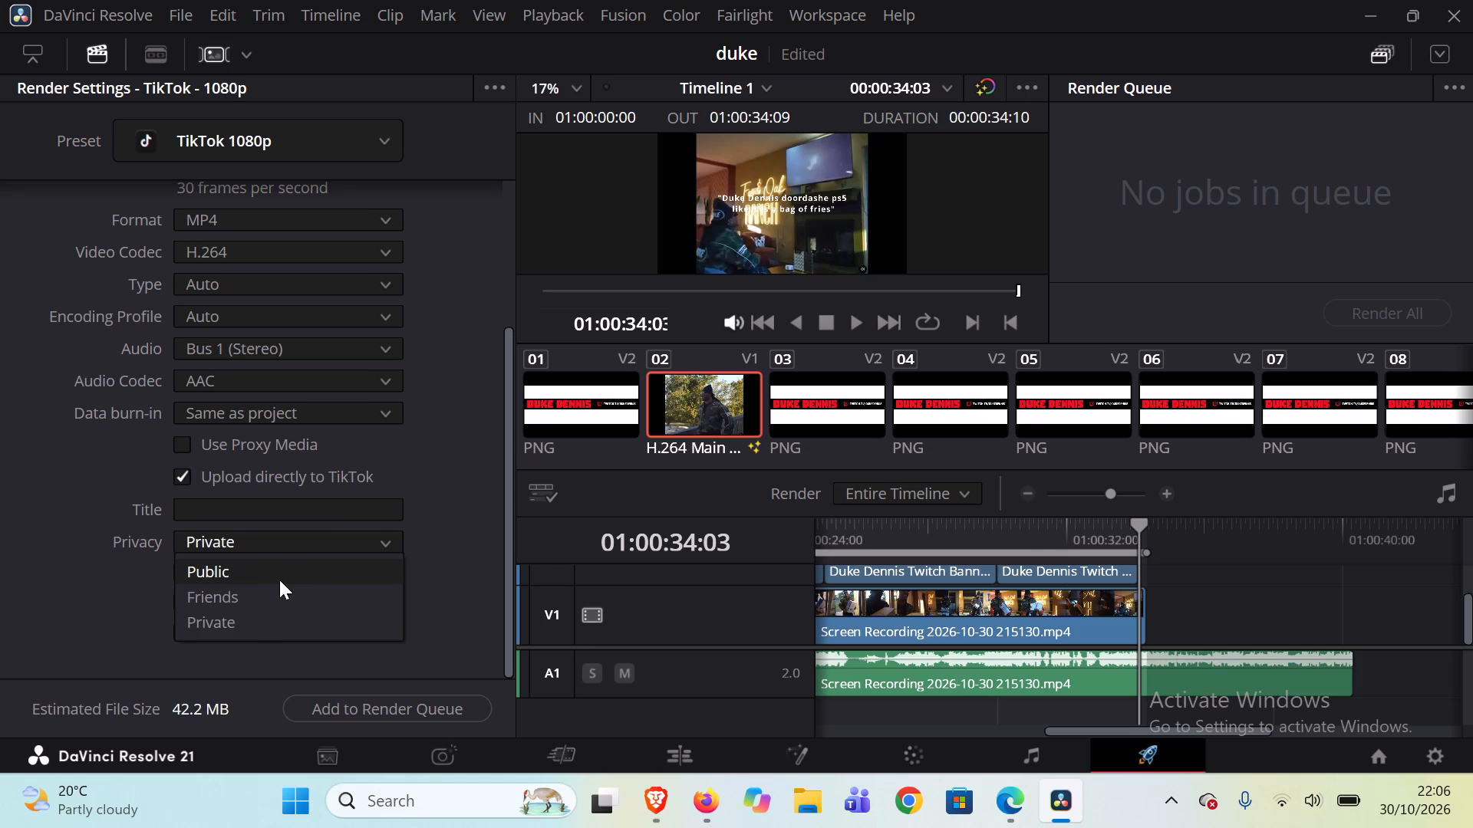
left_click(279, 580)
Enter the copied post text as the TikTok upload title and add fyp after it.
left_click(269, 514)
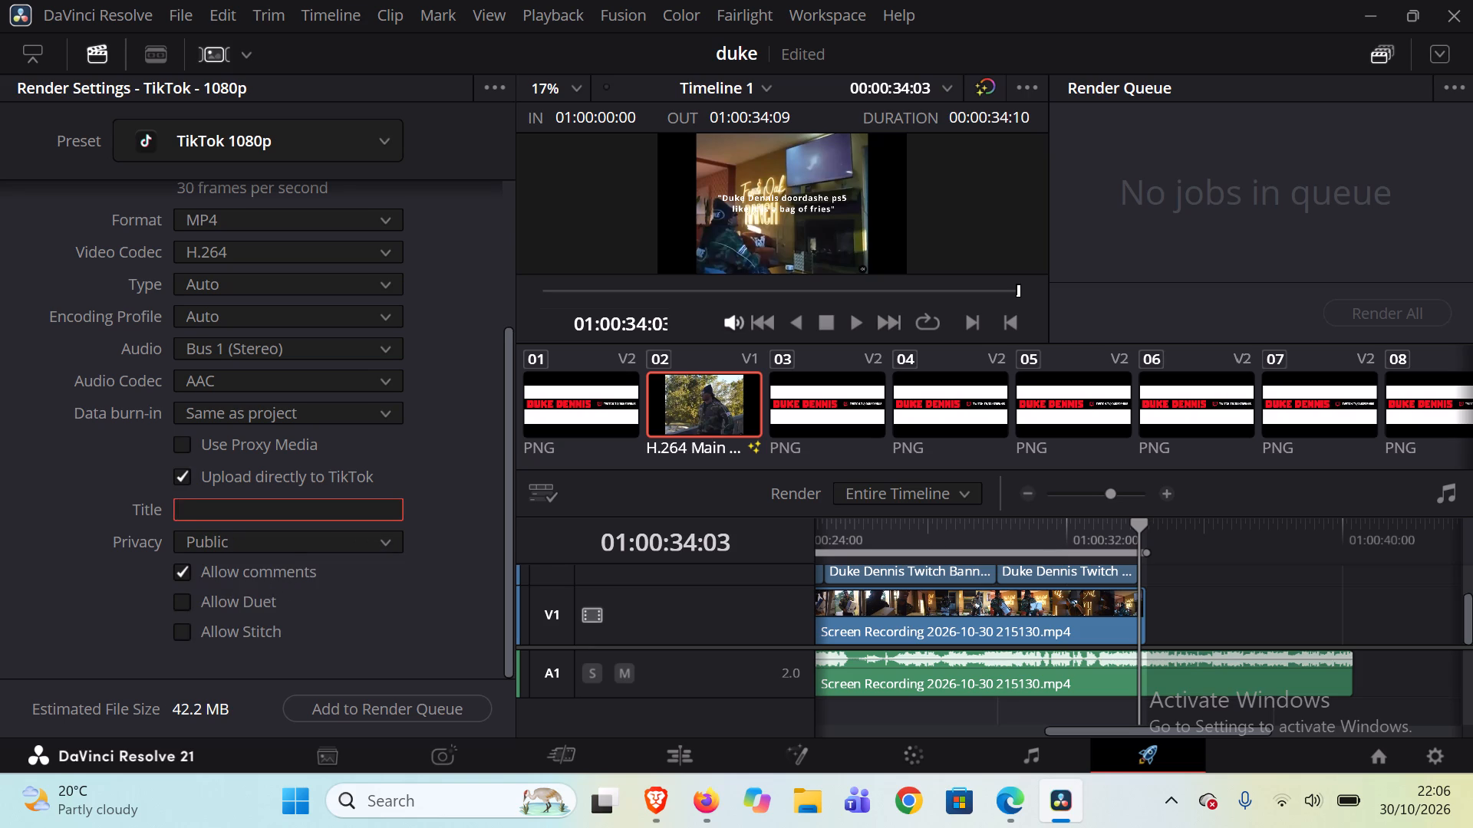
key("ctrl+v")
key("space")
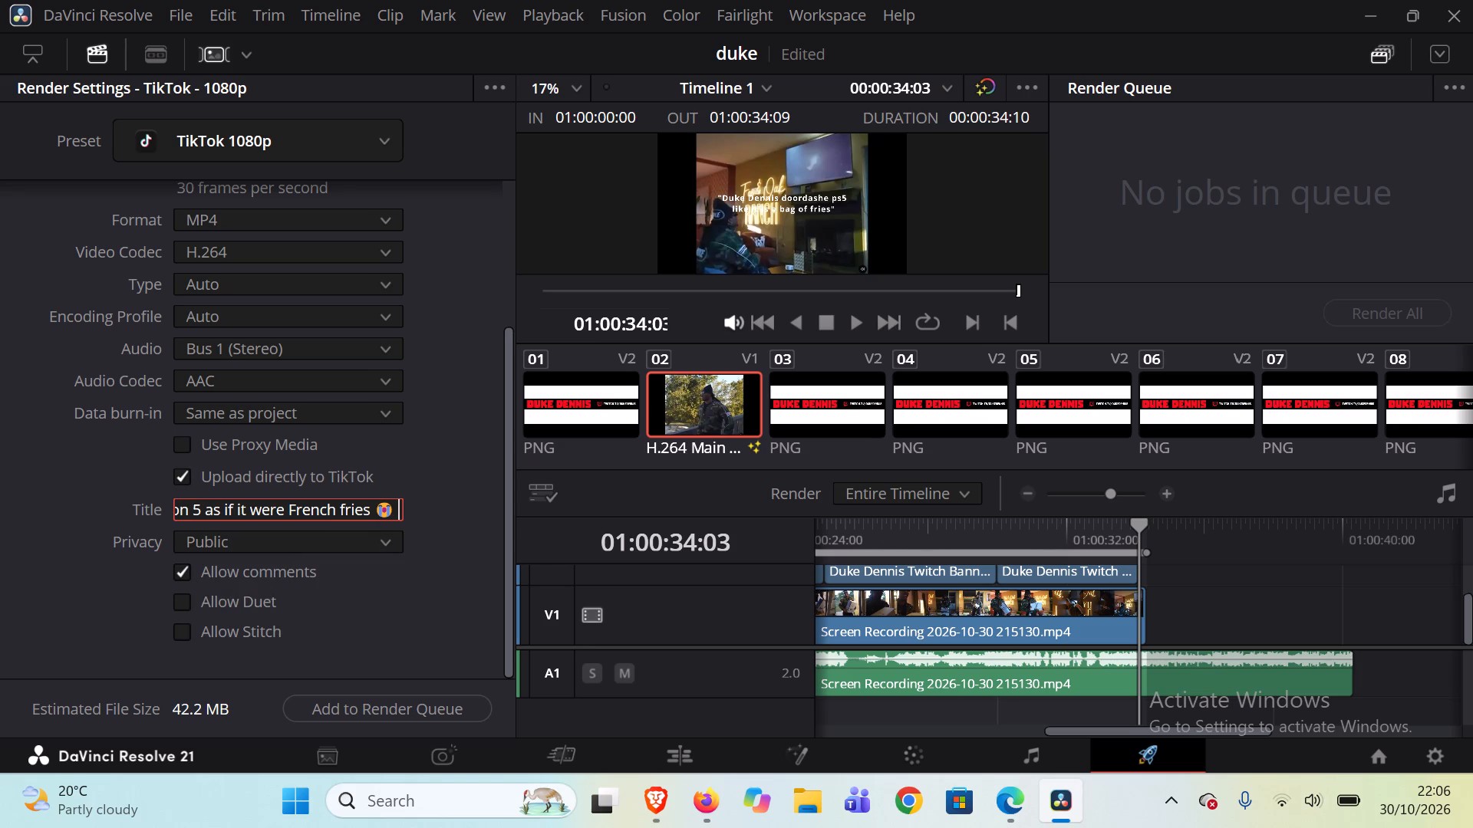
key("ctrl+3")
type("fyp")
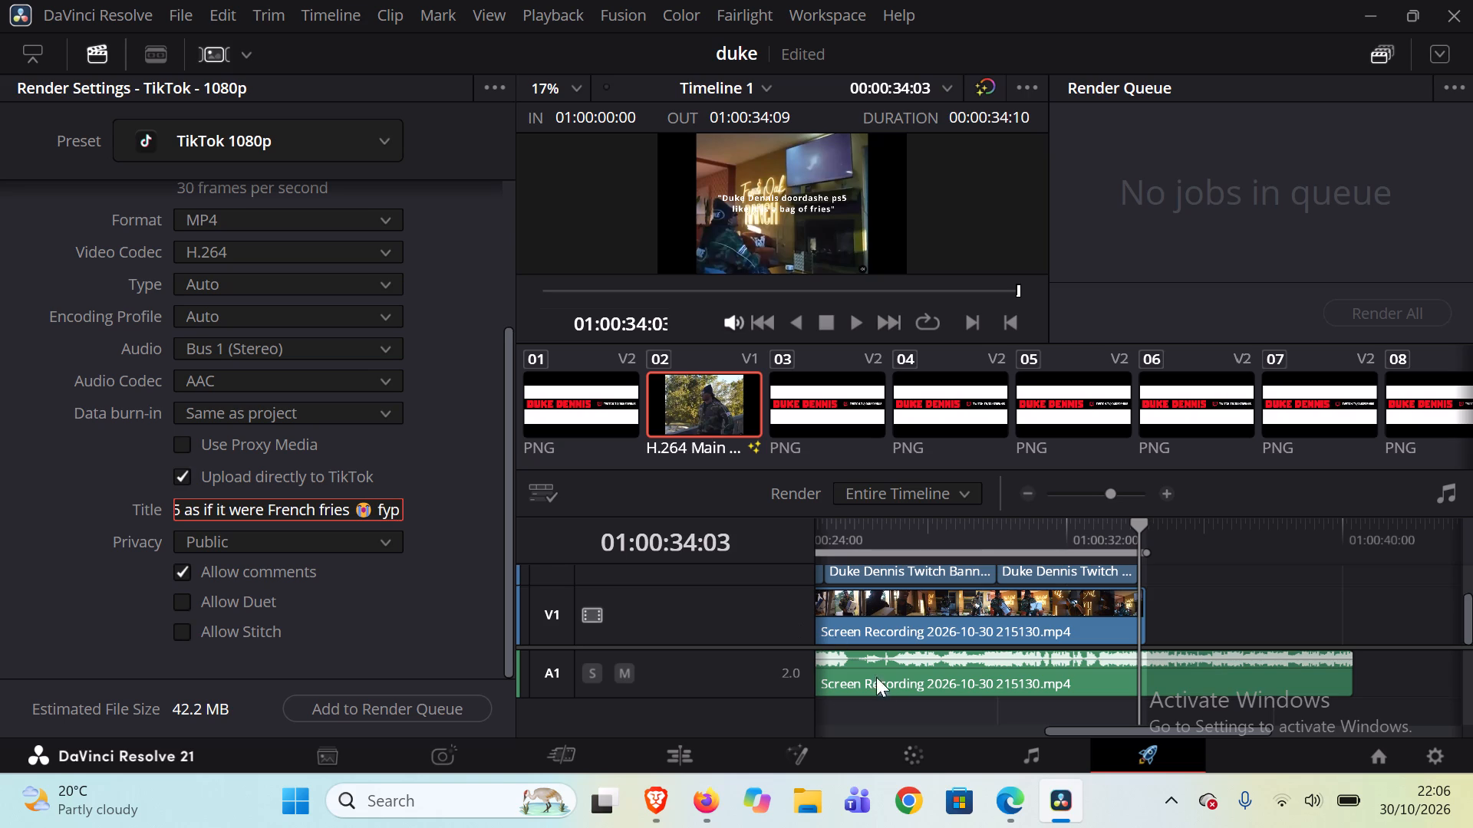
Add the duke TikTok export to the render queue and start rendering it.
left_click(417, 710)
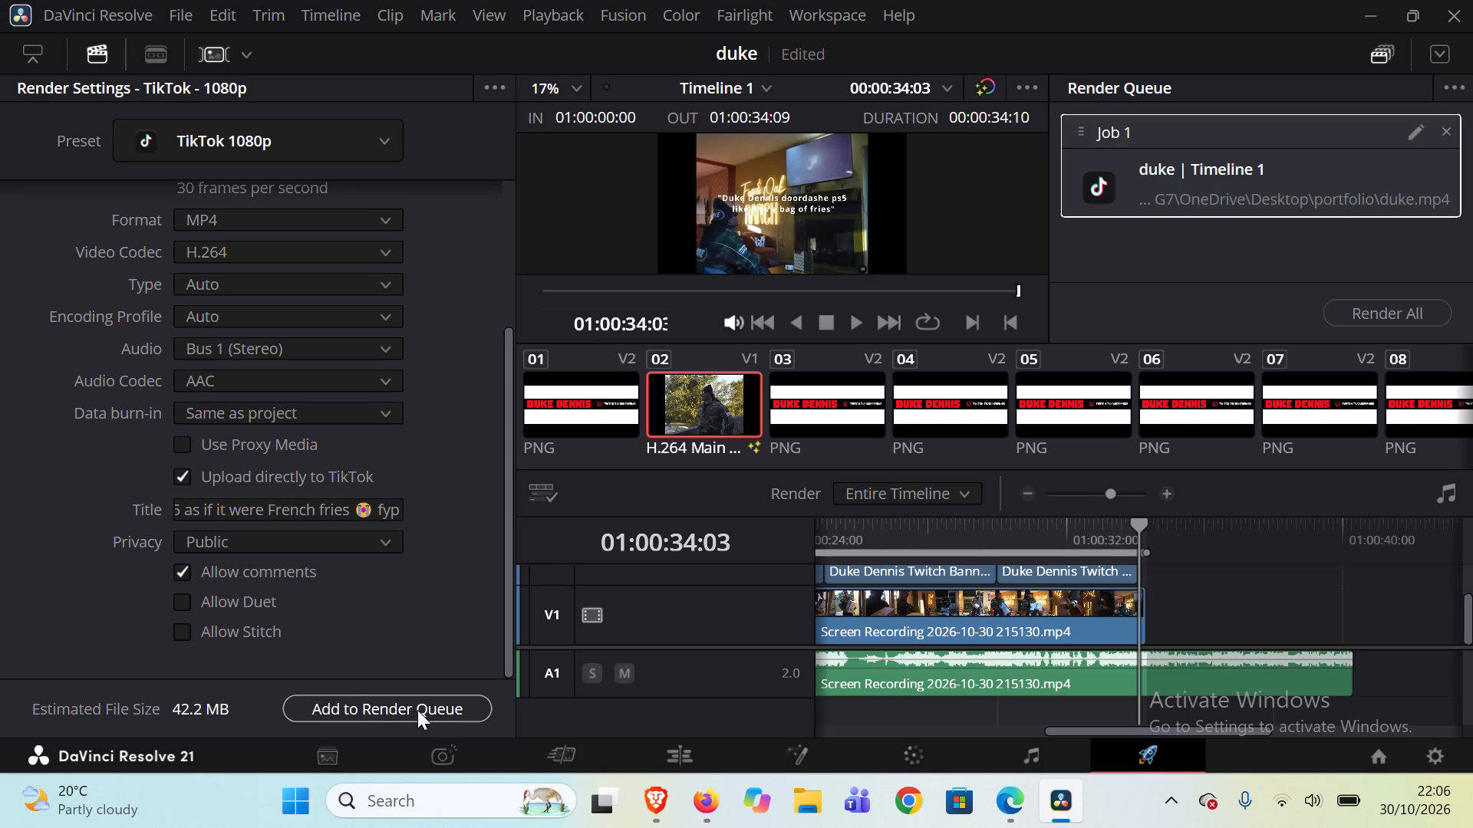
left_click(1414, 310)
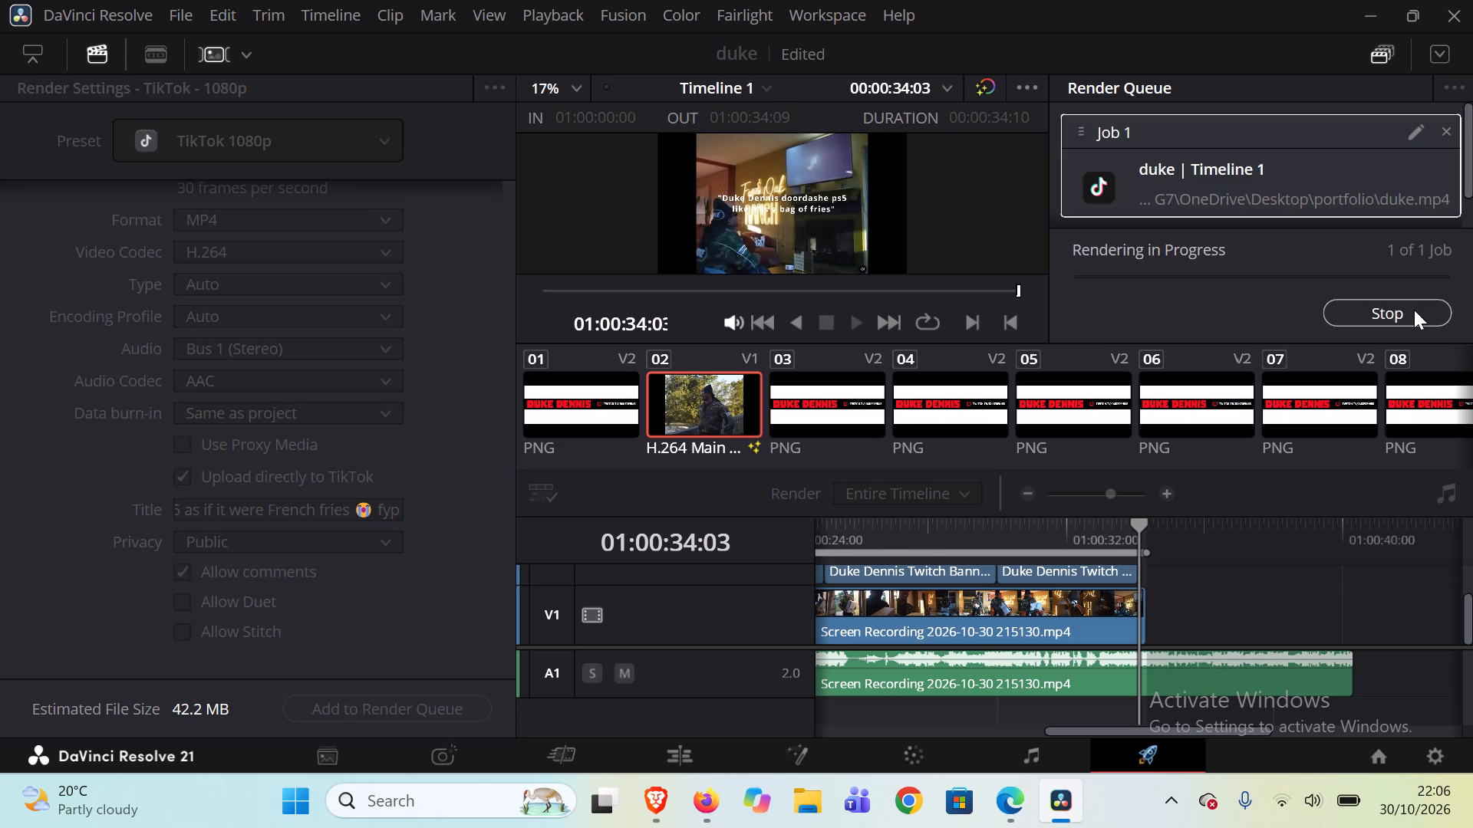
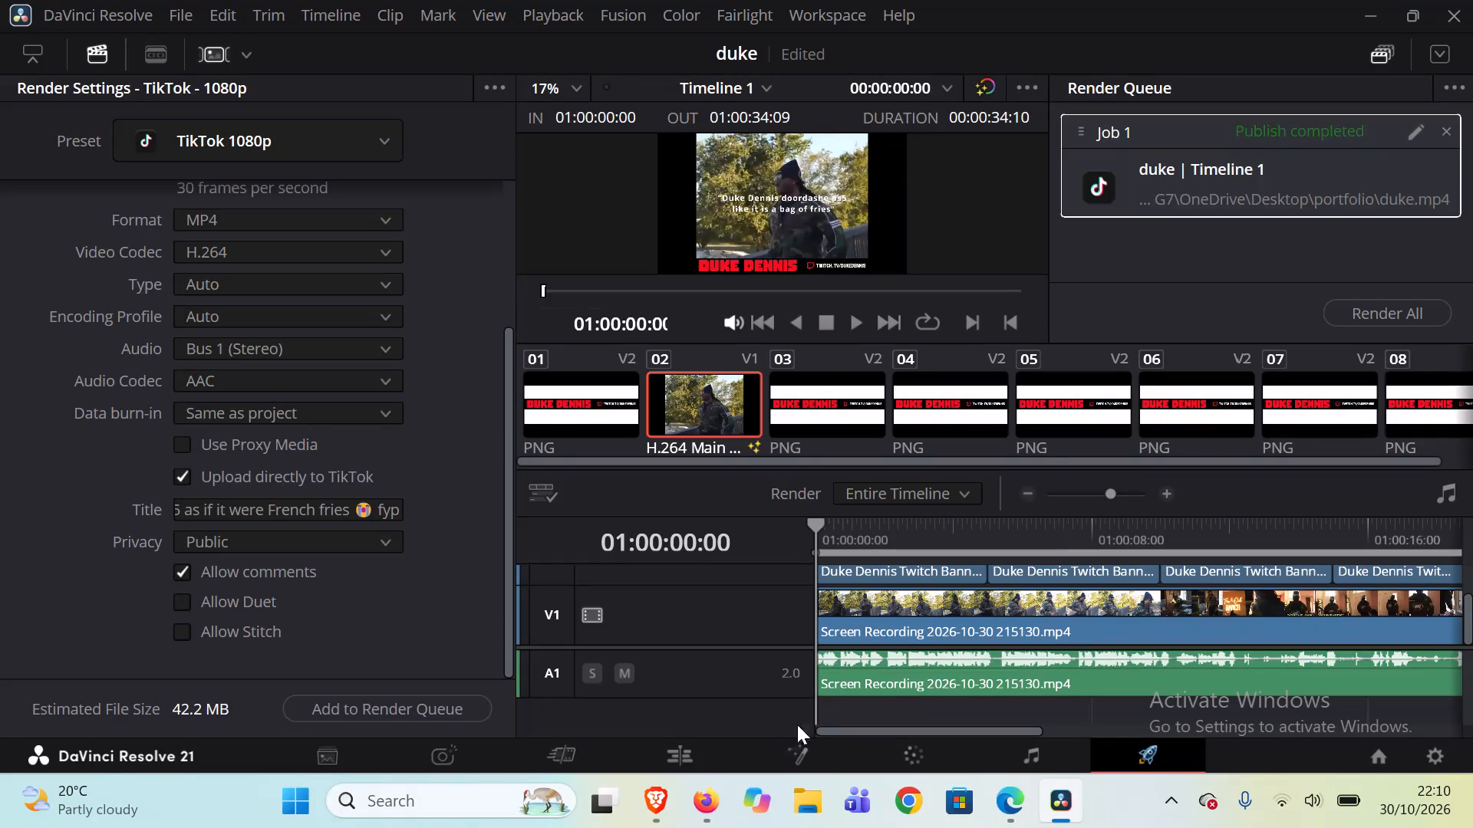
Return to the Edit page and examine the title text and banner in the timeline viewer at 50%, 25% and Fit zoom.
left_click(690, 754)
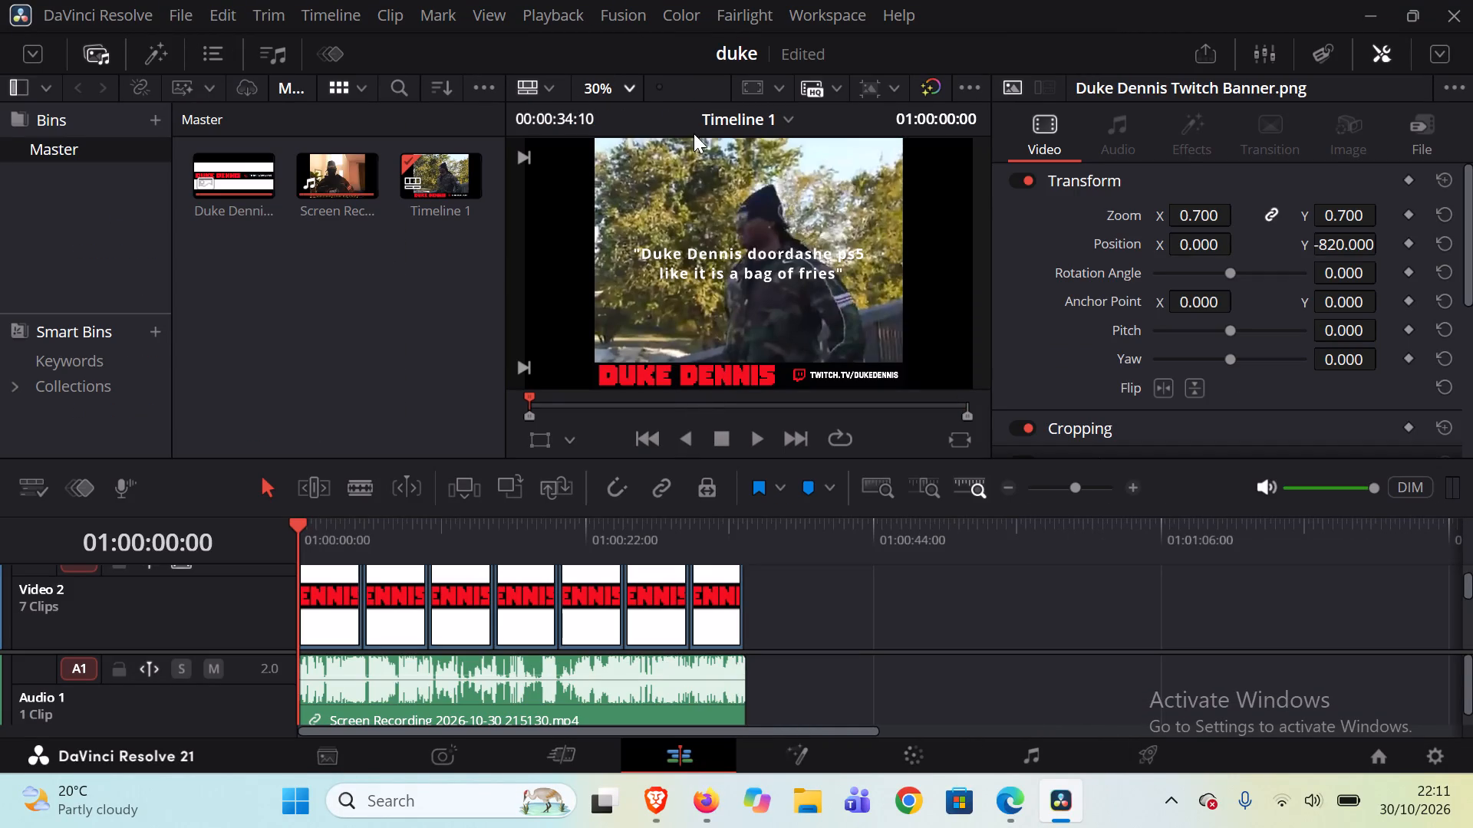
left_click(628, 90)
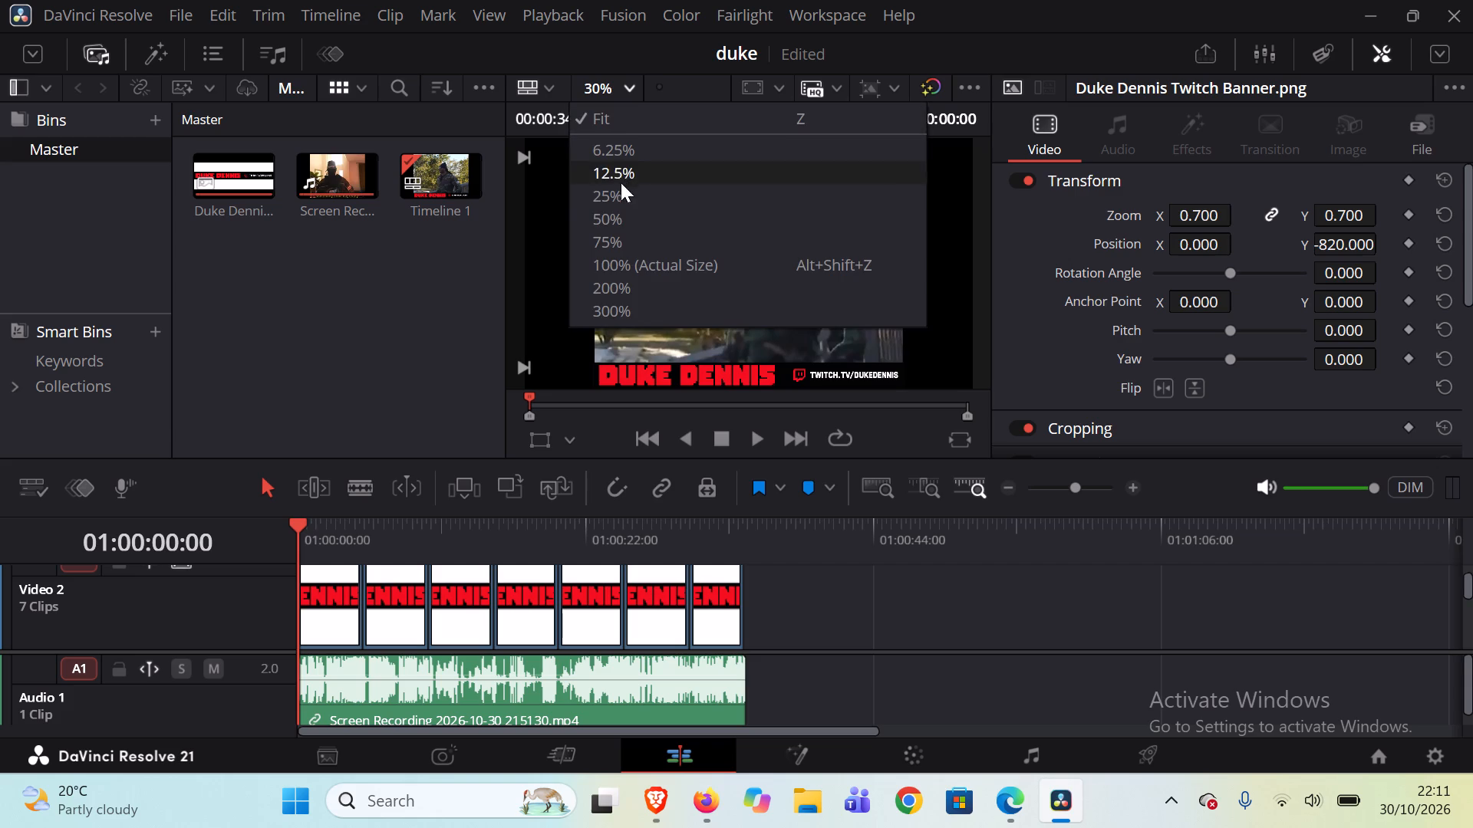
left_click(611, 214)
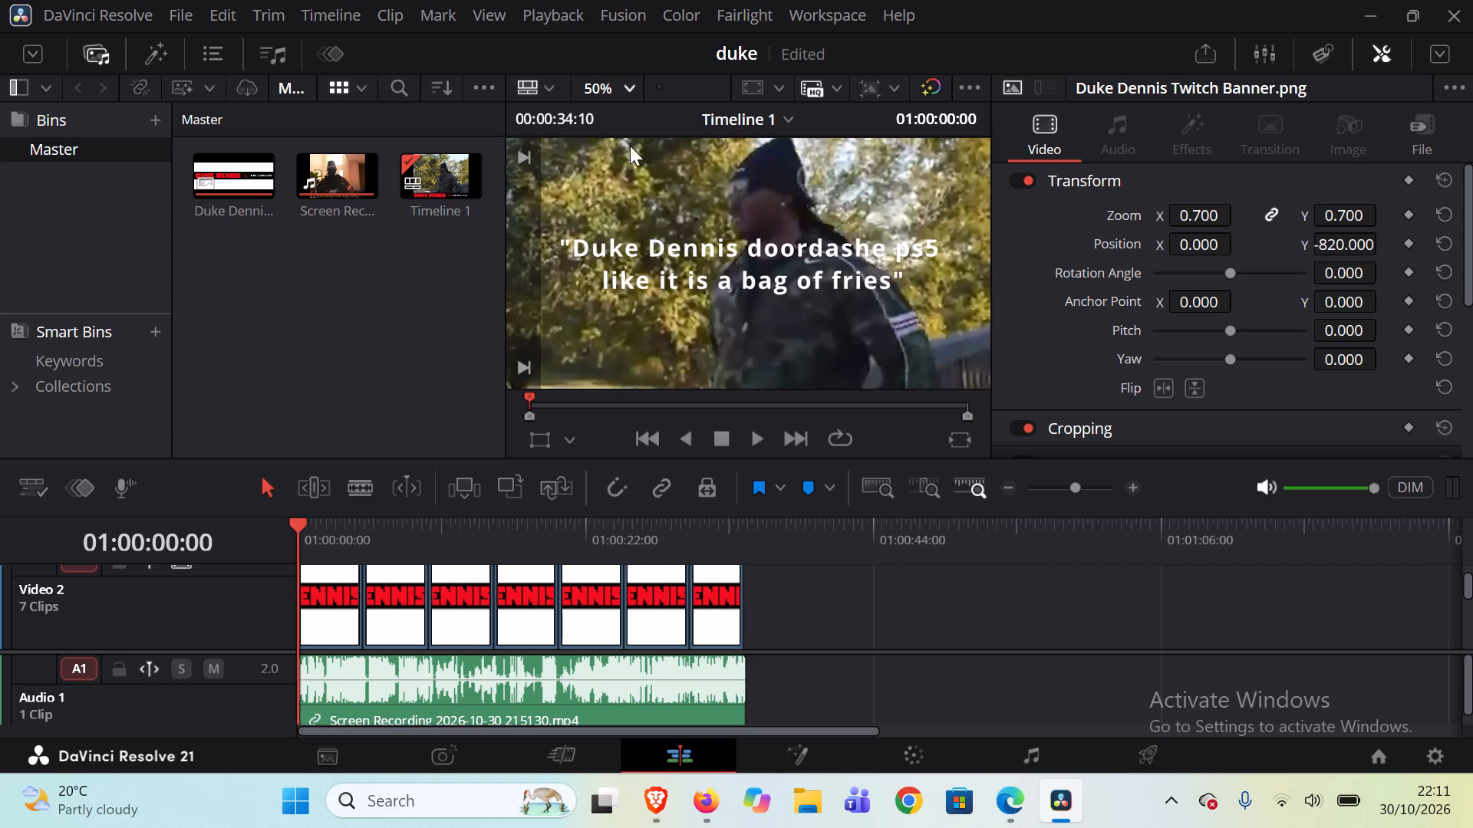
left_click(628, 94)
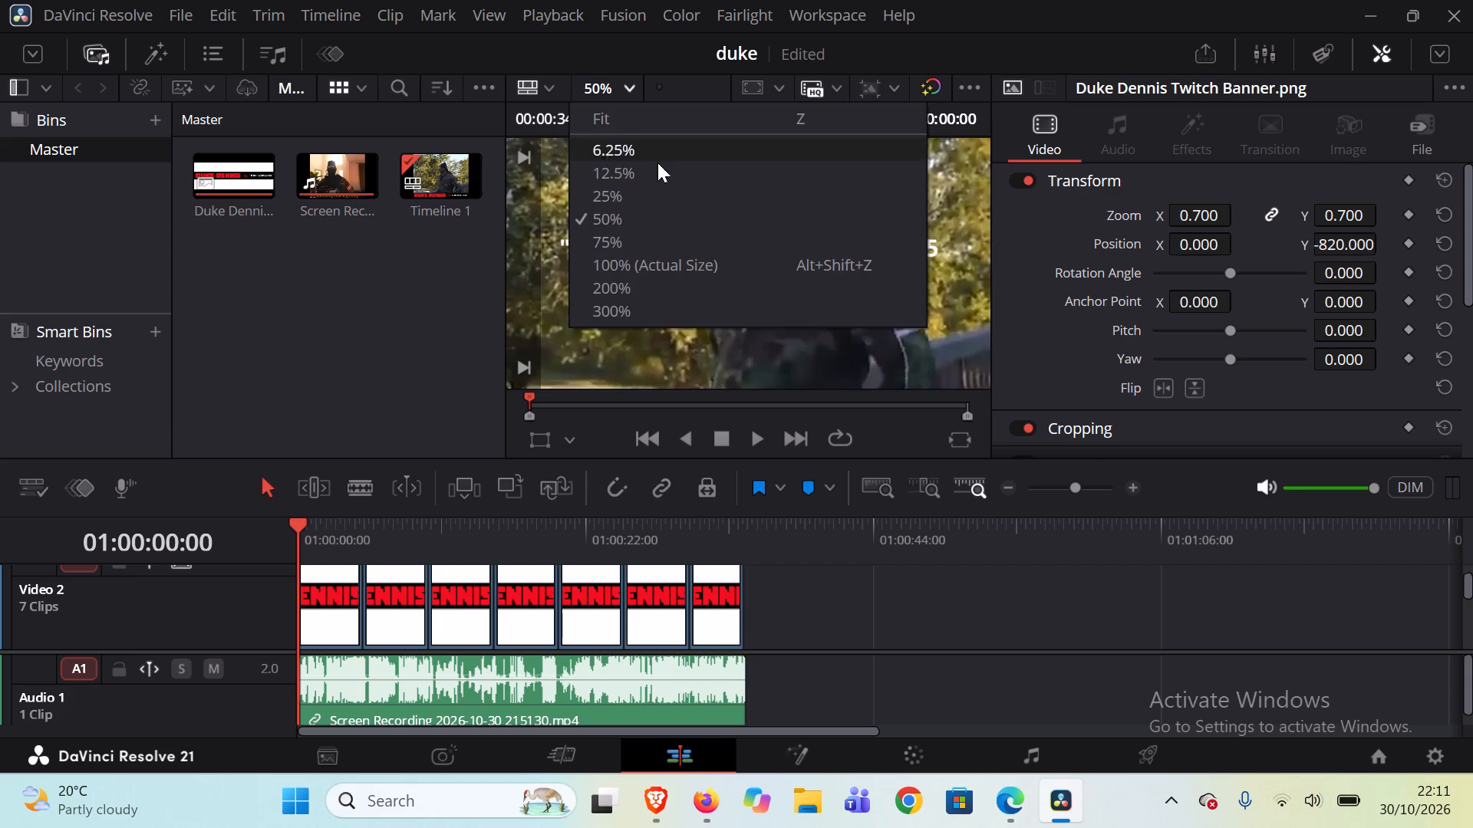
left_click(636, 189)
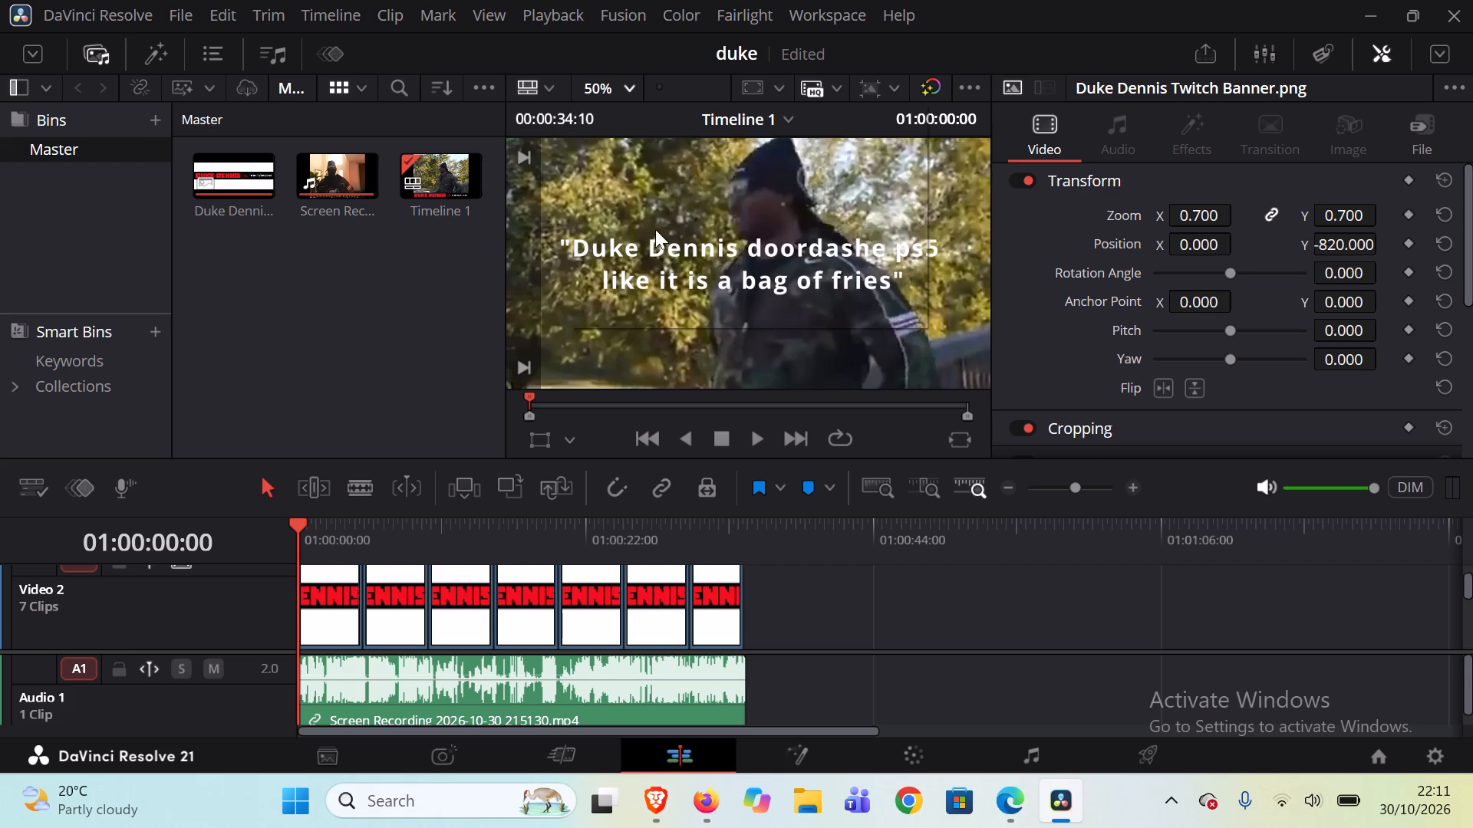
left_click(721, 327)
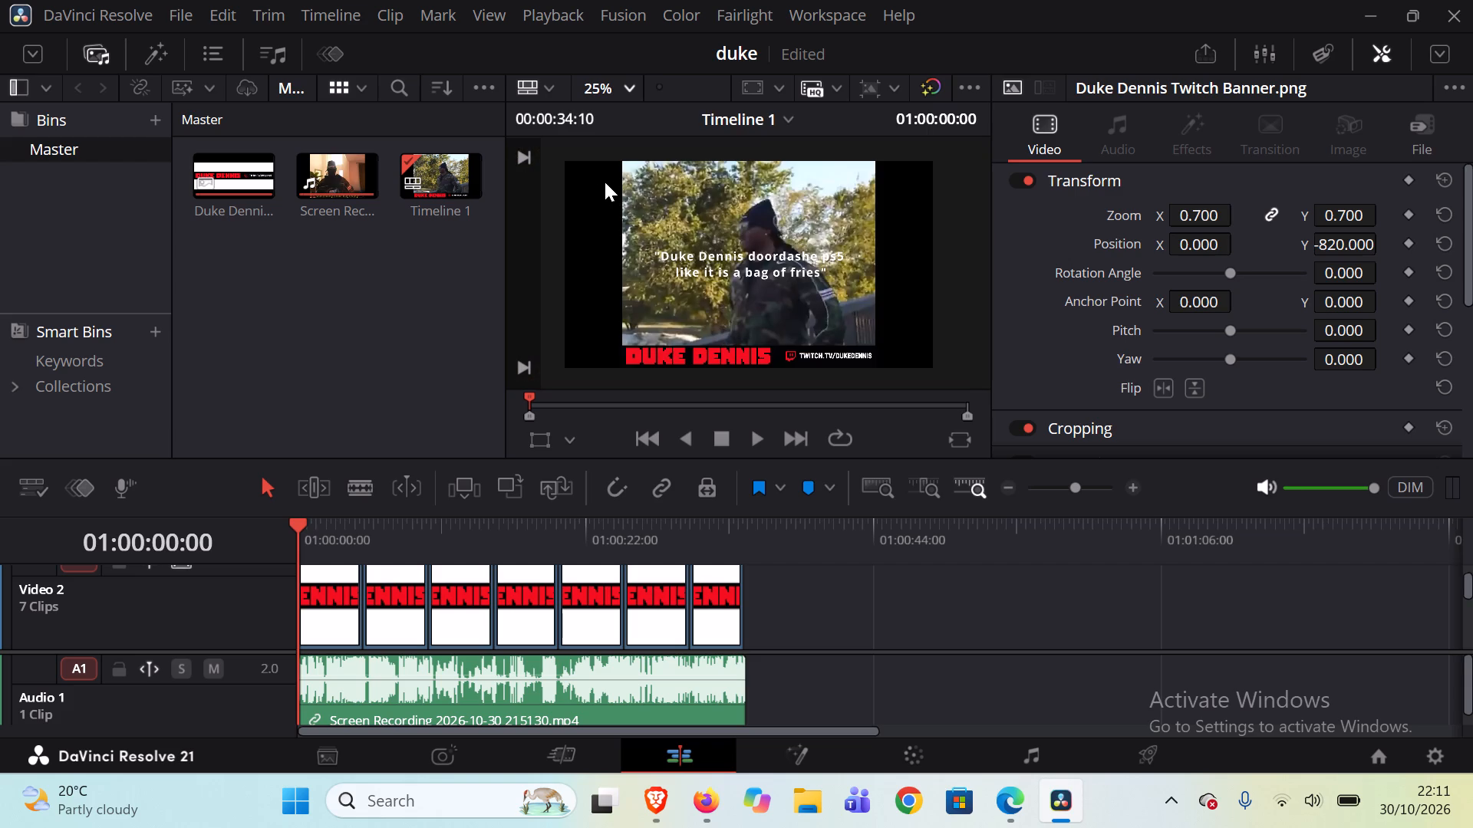
left_click_drag(611, 90, 605, 87)
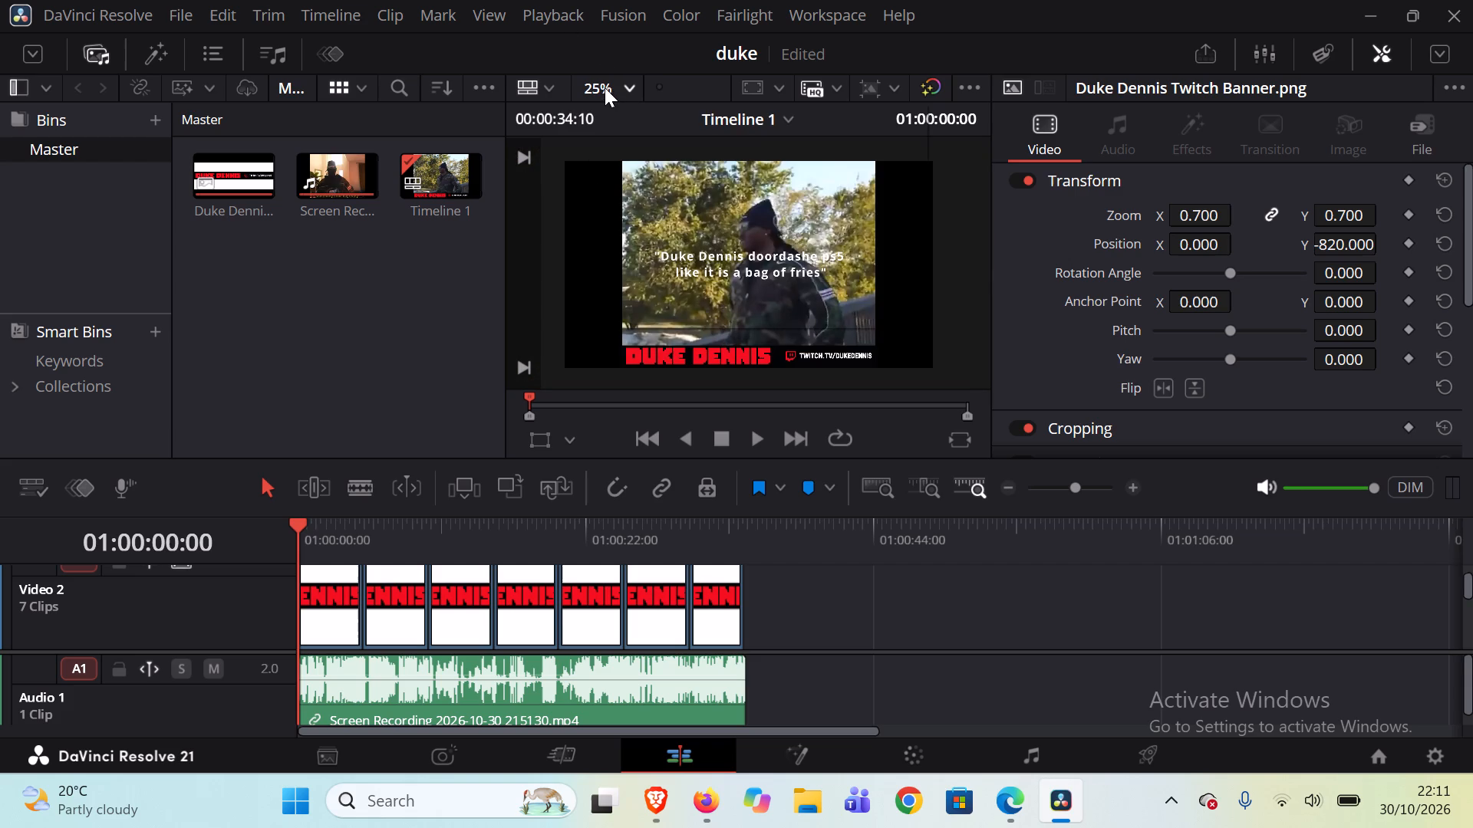
left_click_drag(605, 87, 601, 87)
left_click_drag(601, 87, 628, 90)
left_click(618, 91)
left_click(615, 115)
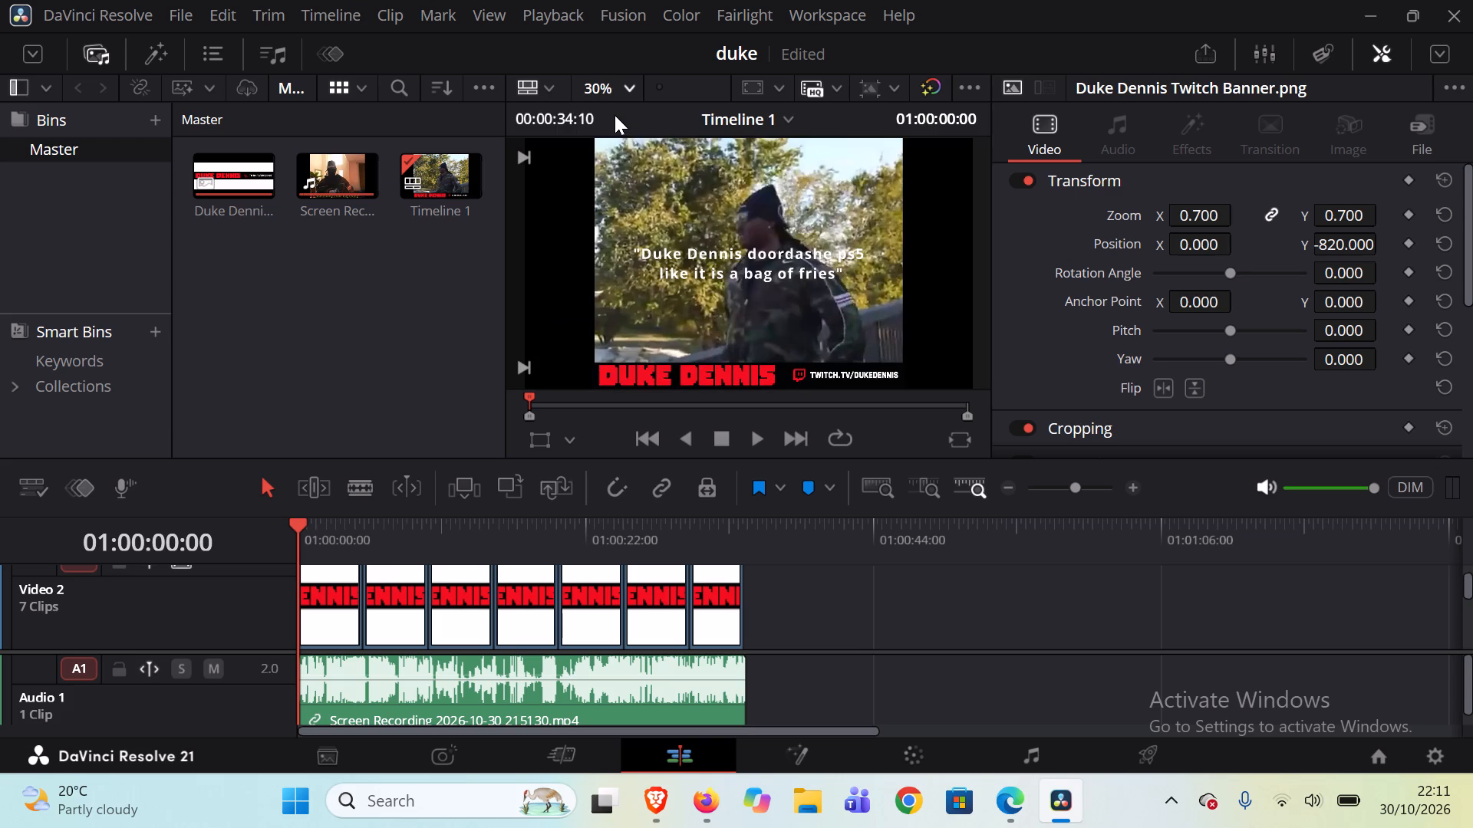
left_click_drag(597, 282, 594, 283)
left_click_drag(594, 283, 578, 287)
left_click(602, 75)
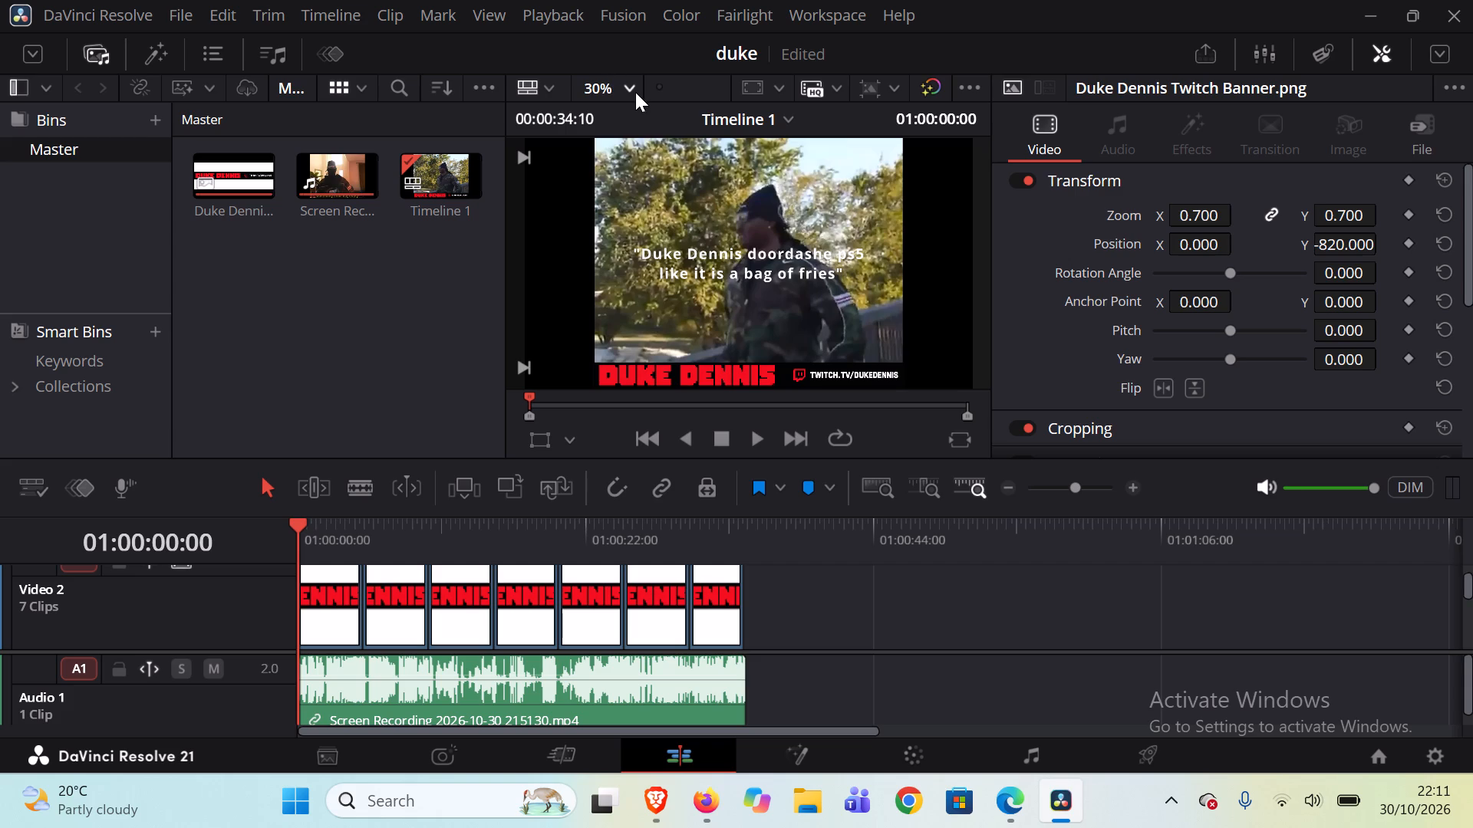
Examine the title text and footage of the opening frame in the timeline viewer at 100% actual size.
left_click(634, 91)
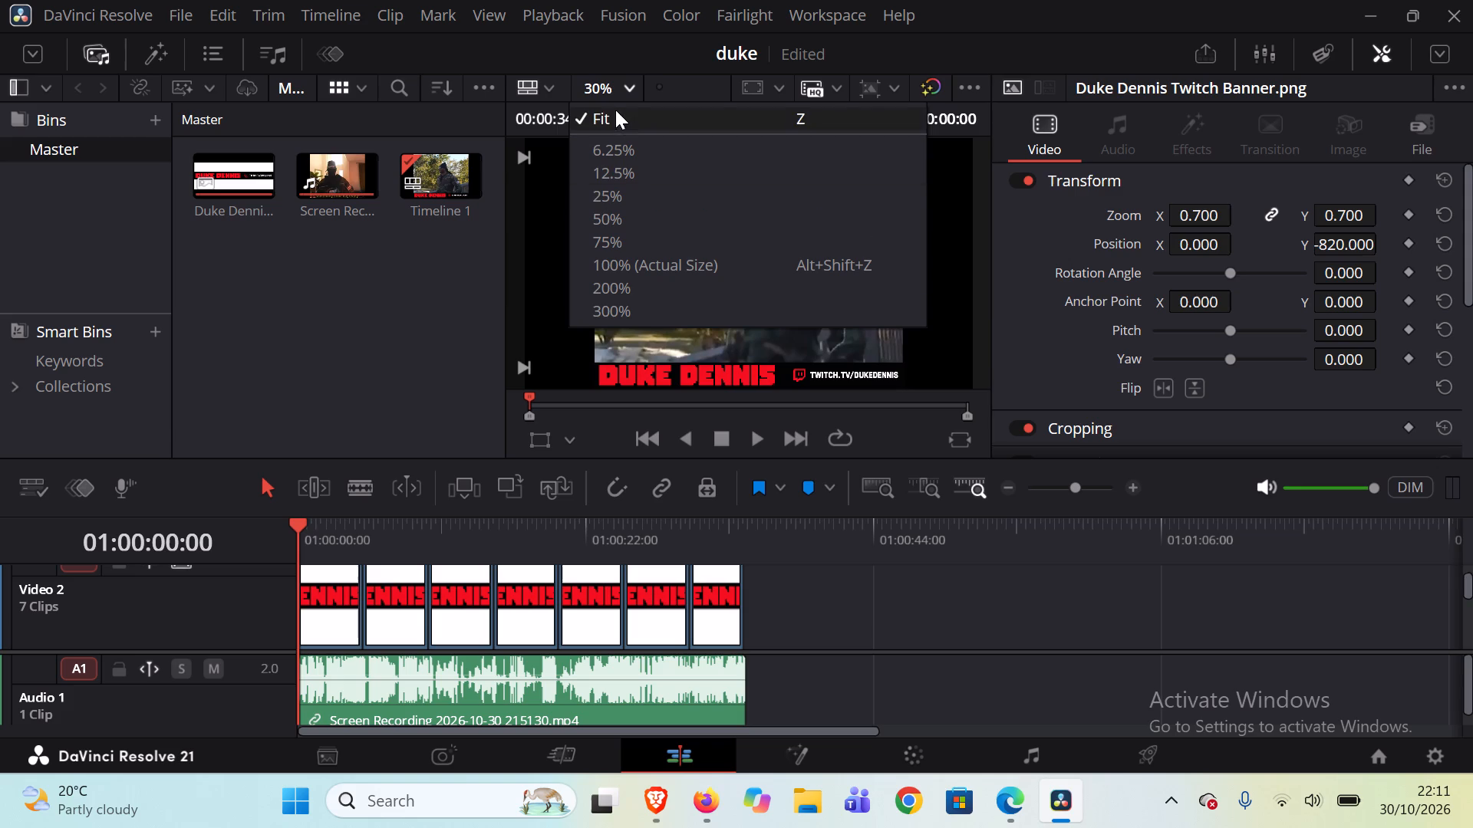
left_click(595, 93)
left_click(595, 93)
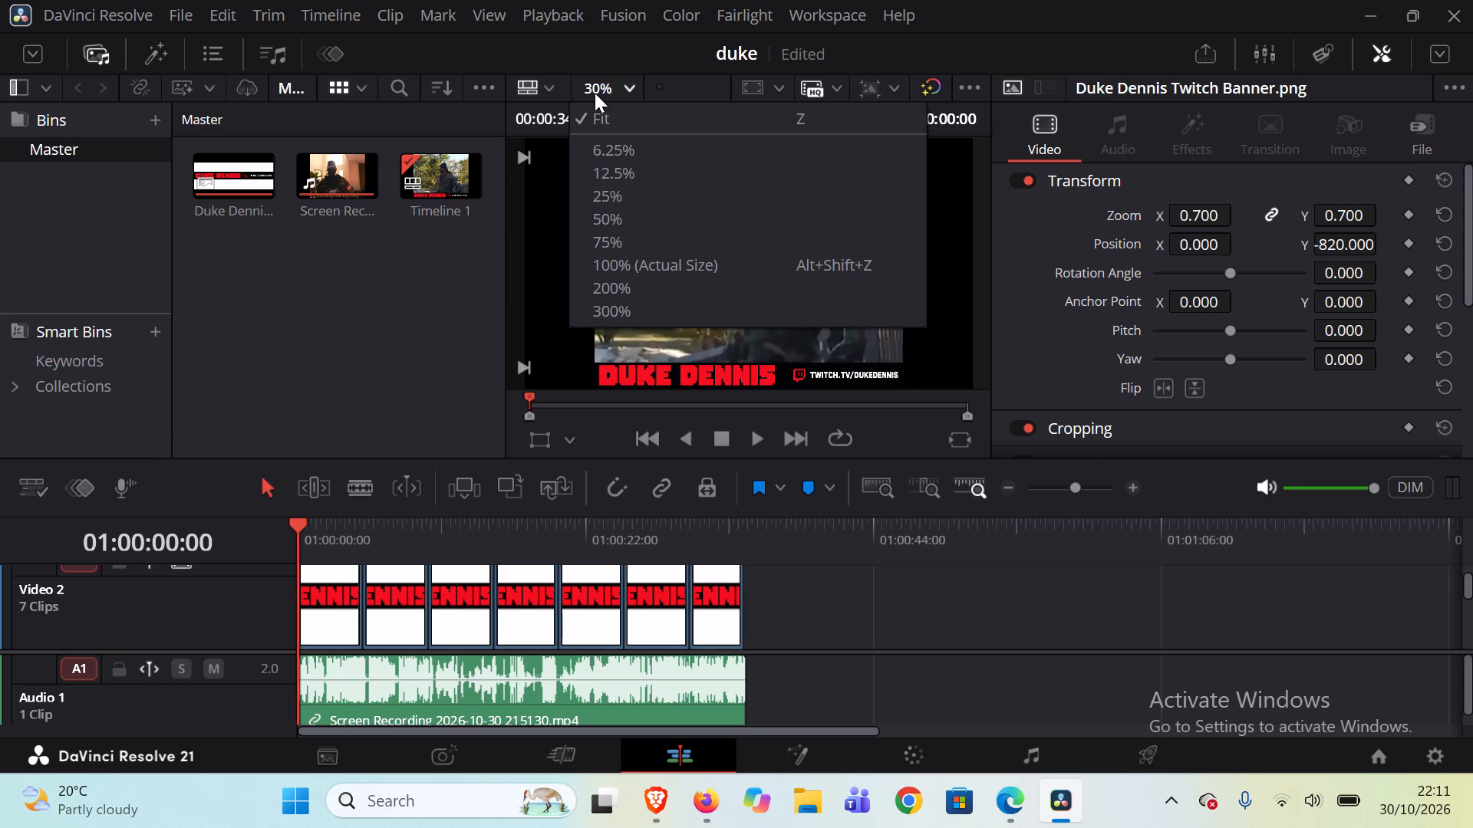
left_click(728, 260)
scroll(728, 260, "up", 1)
scroll(728, 260, "down", 2, "ctrl")
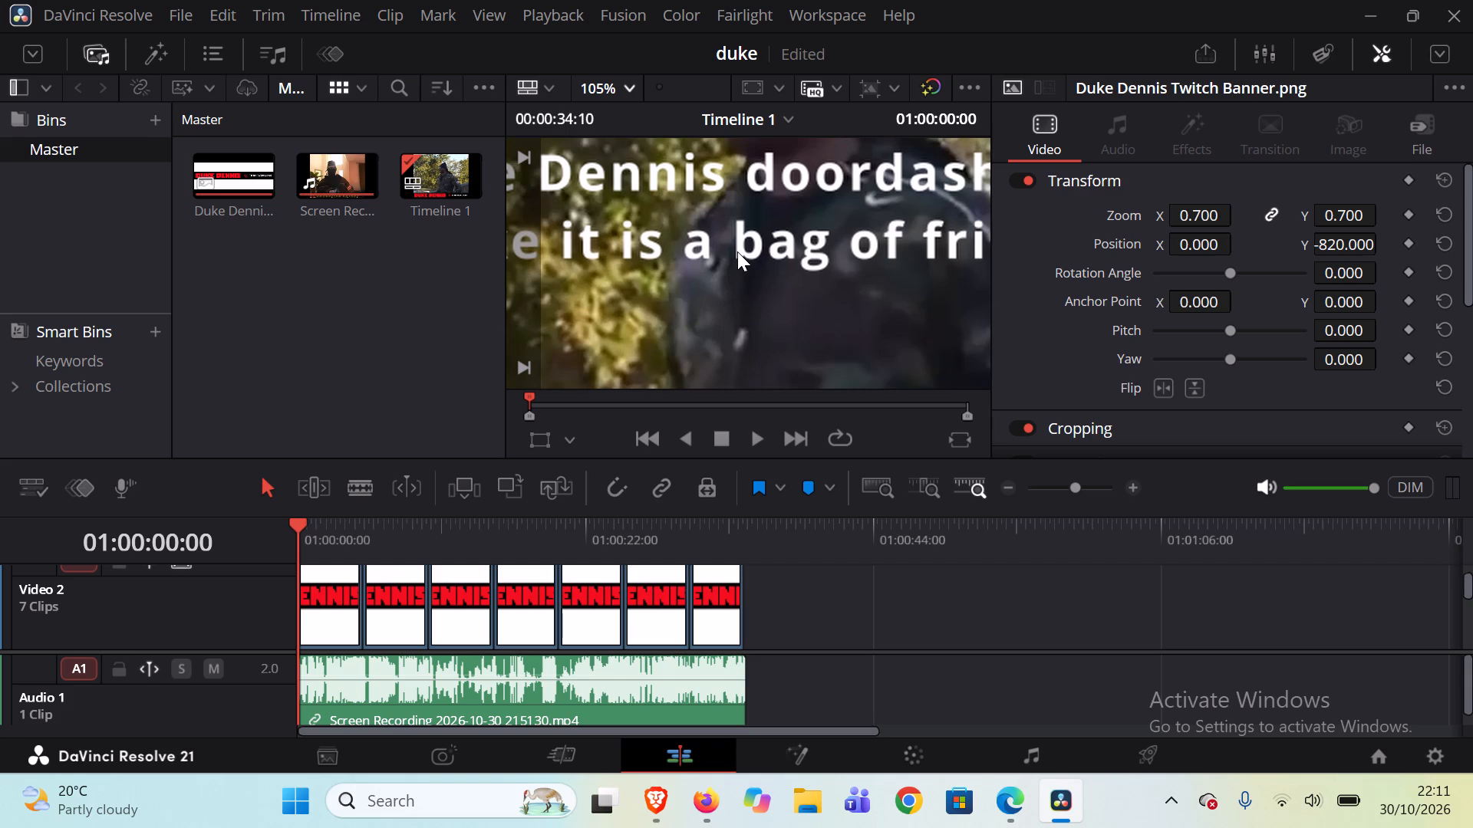
scroll(737, 251, "up", 7, "ctrl")
scroll(737, 251, "down", 10, "ctrl")
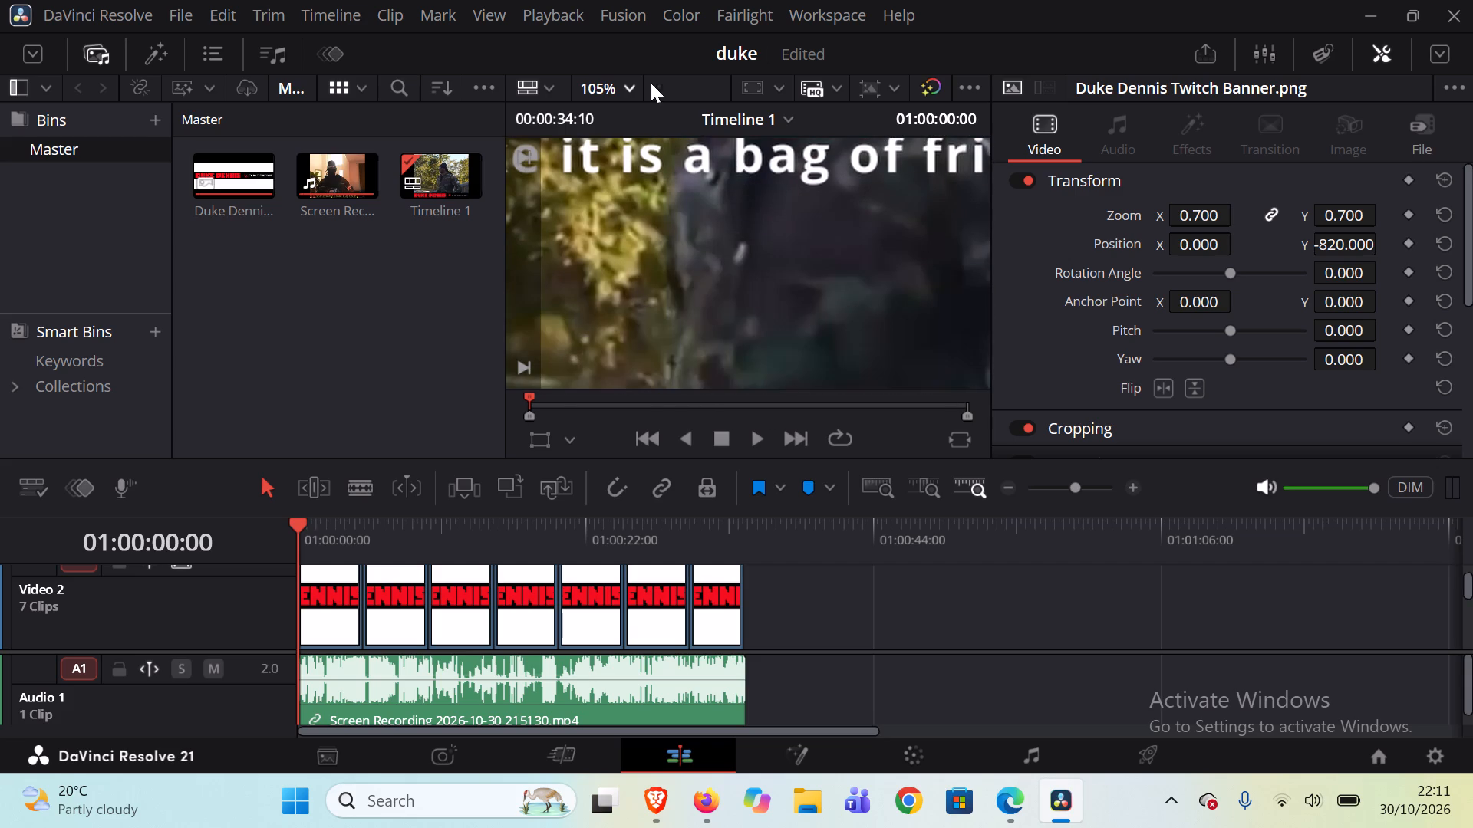
Examine the opening frame's composition in the timeline viewer at 75% and 50%, and zoom out to 13% for the whole frame.
left_click(630, 87)
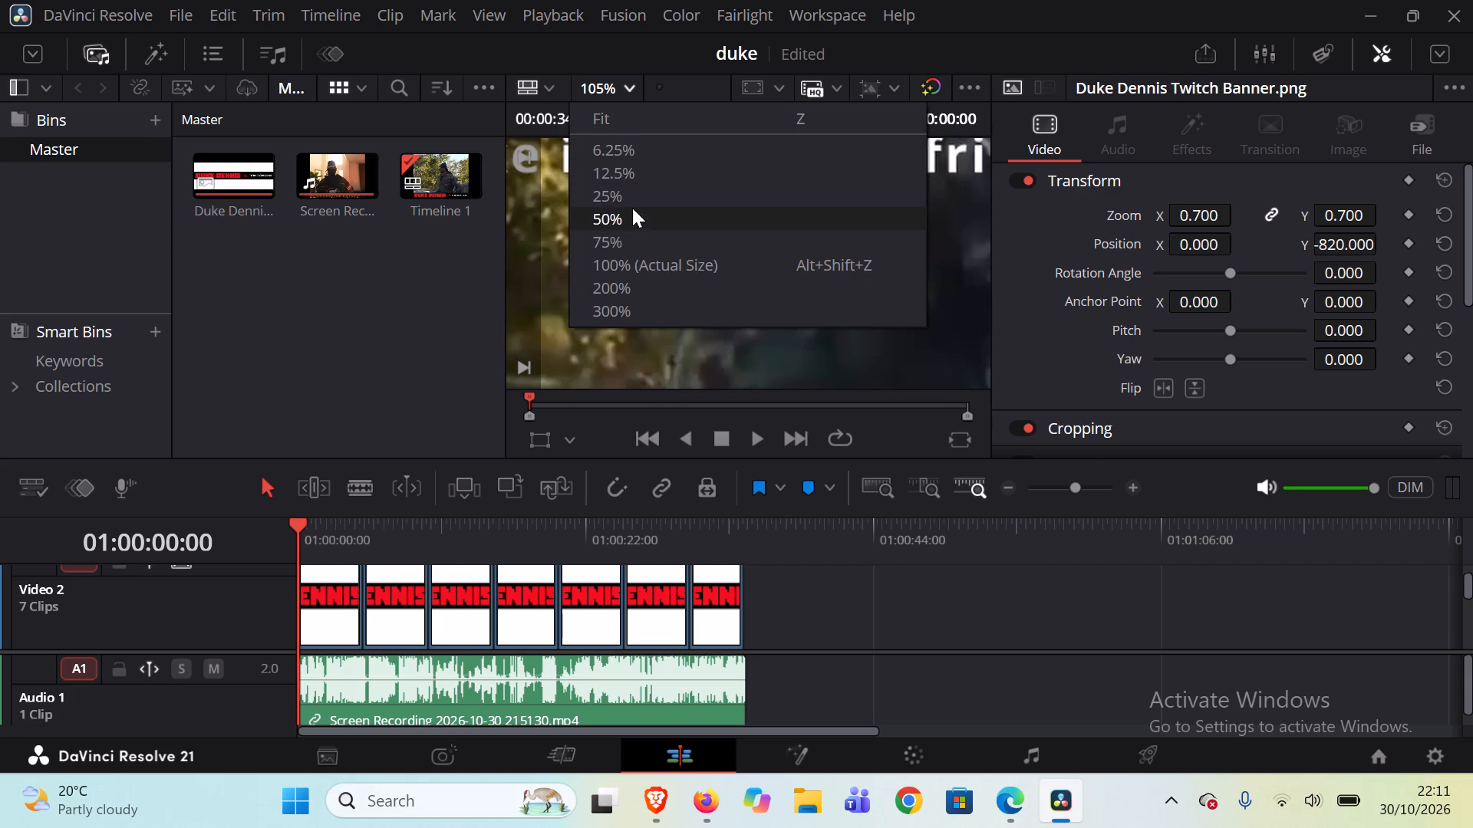
left_click(610, 238)
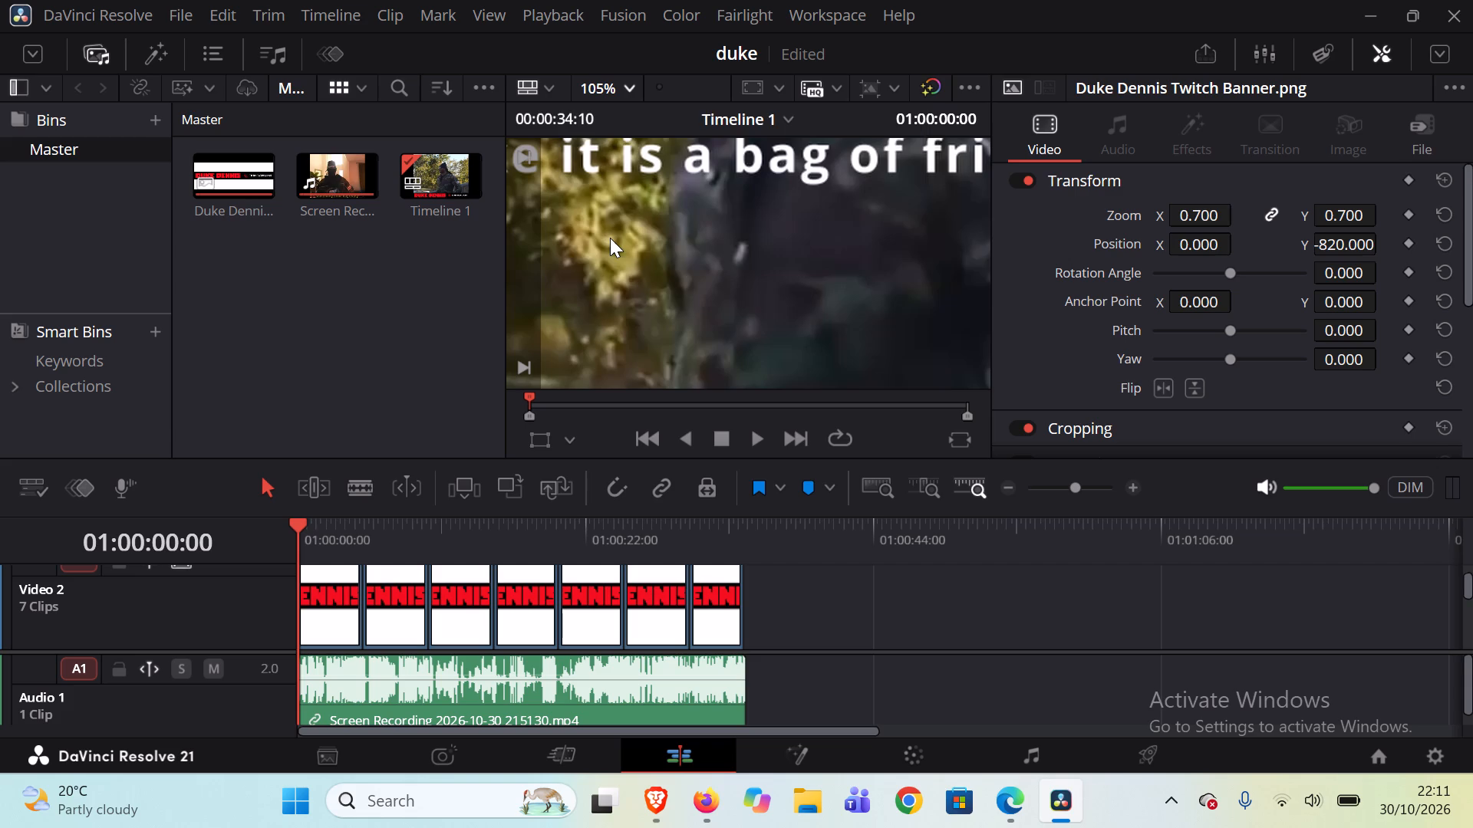
left_click(627, 74)
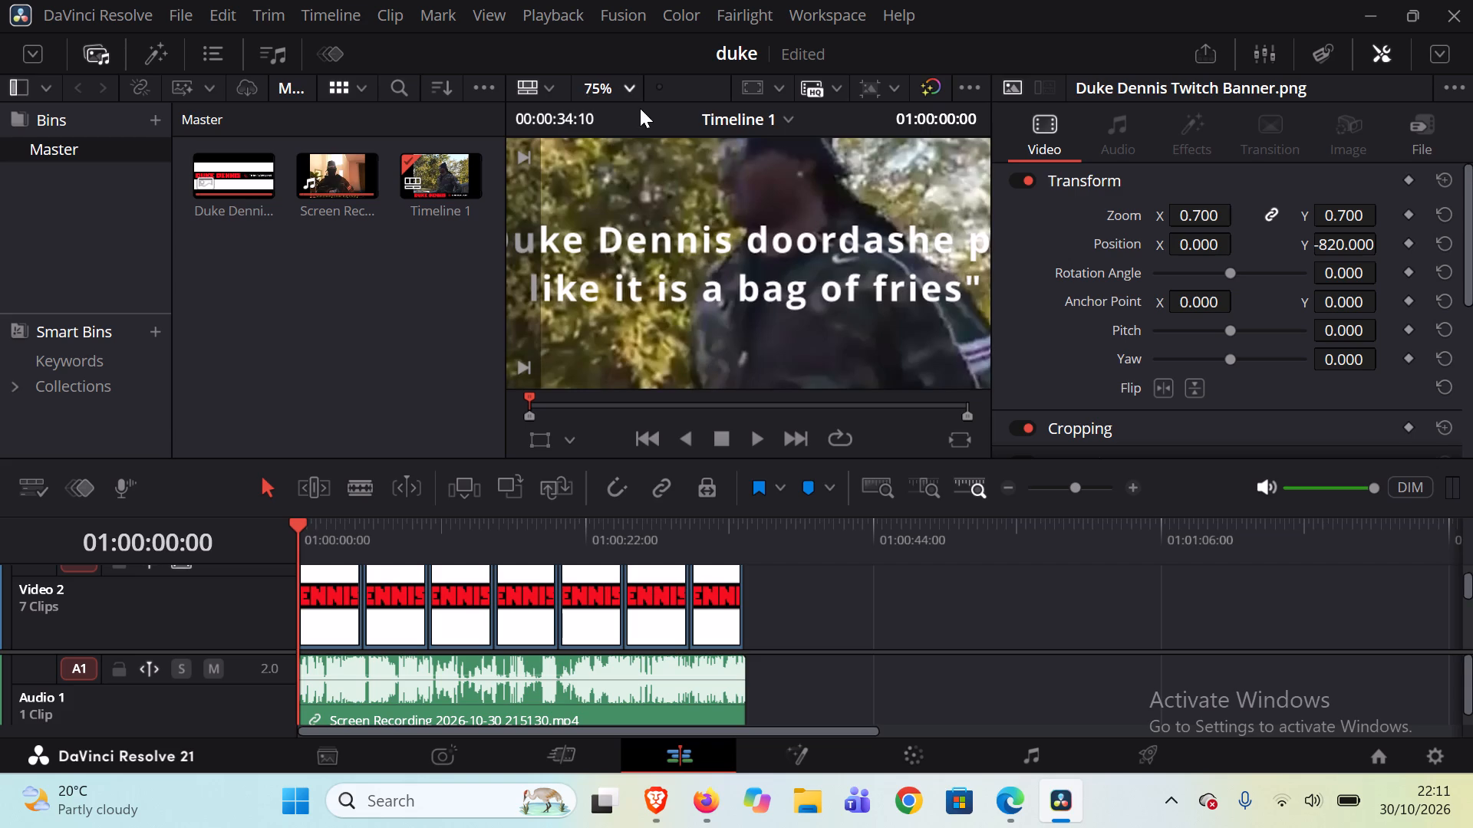
left_click(632, 86)
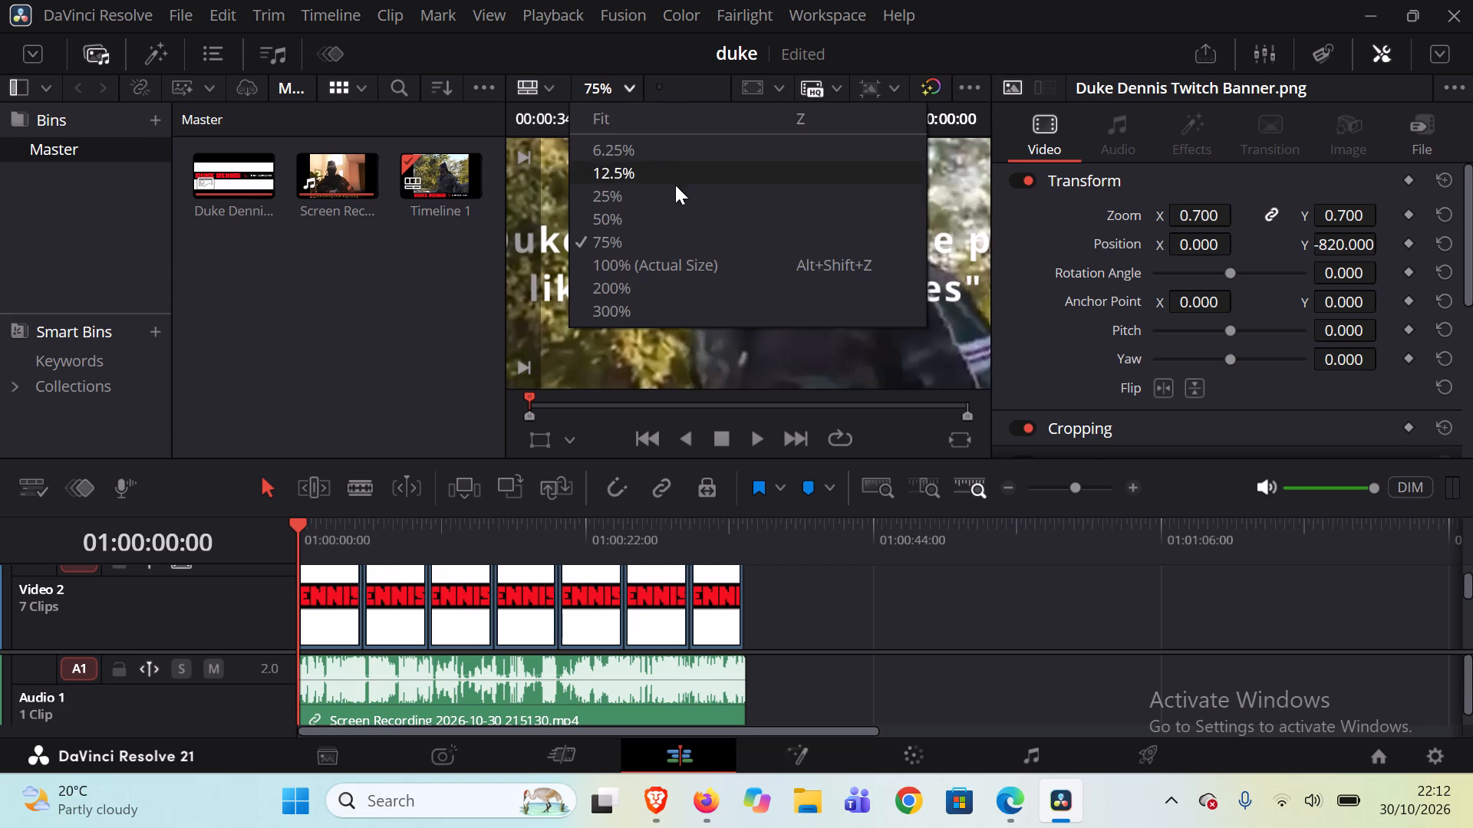
left_click(640, 228)
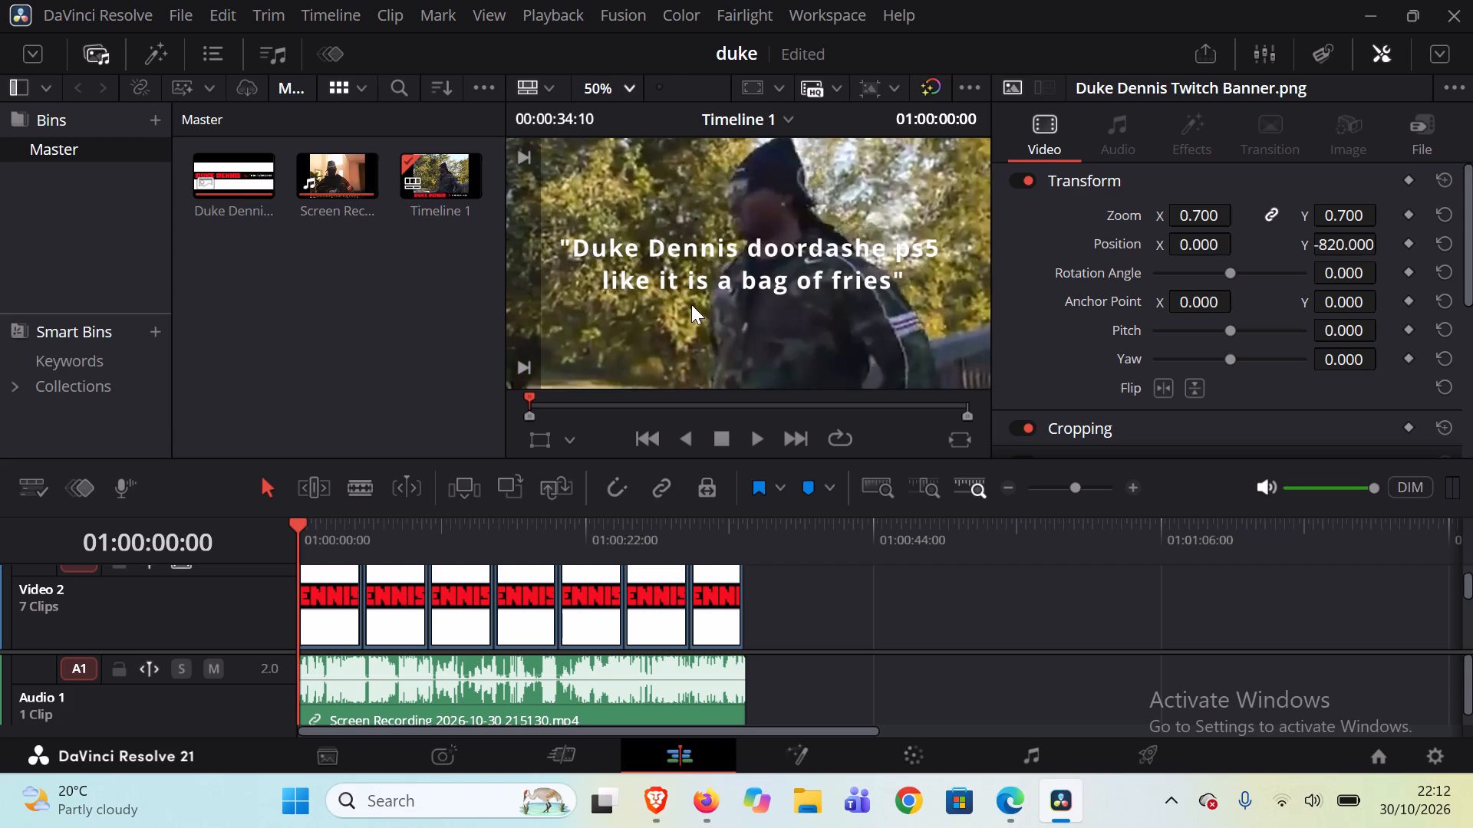
scroll(691, 304, "down", 1)
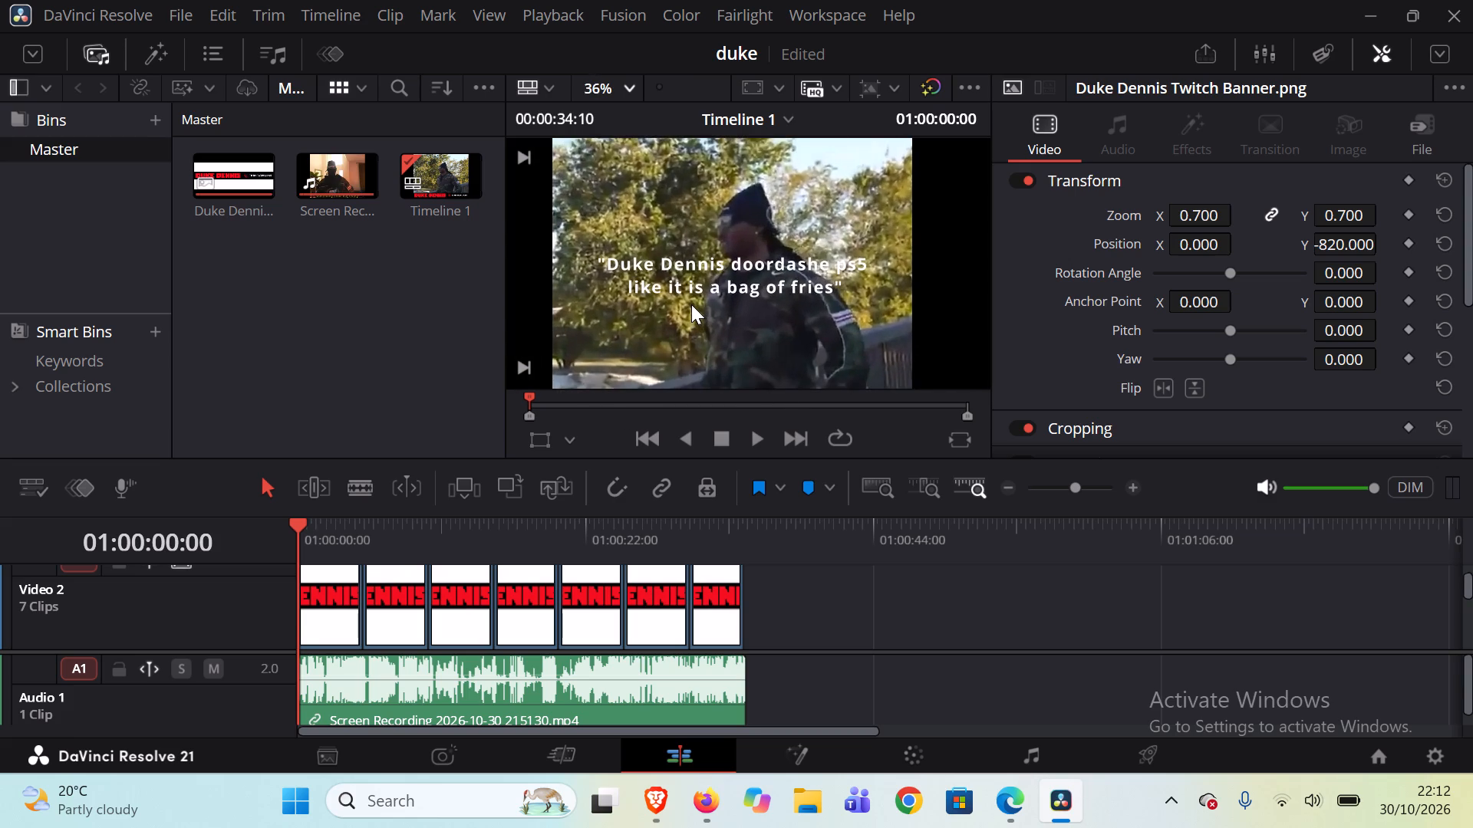
scroll(691, 304, "down", 1)
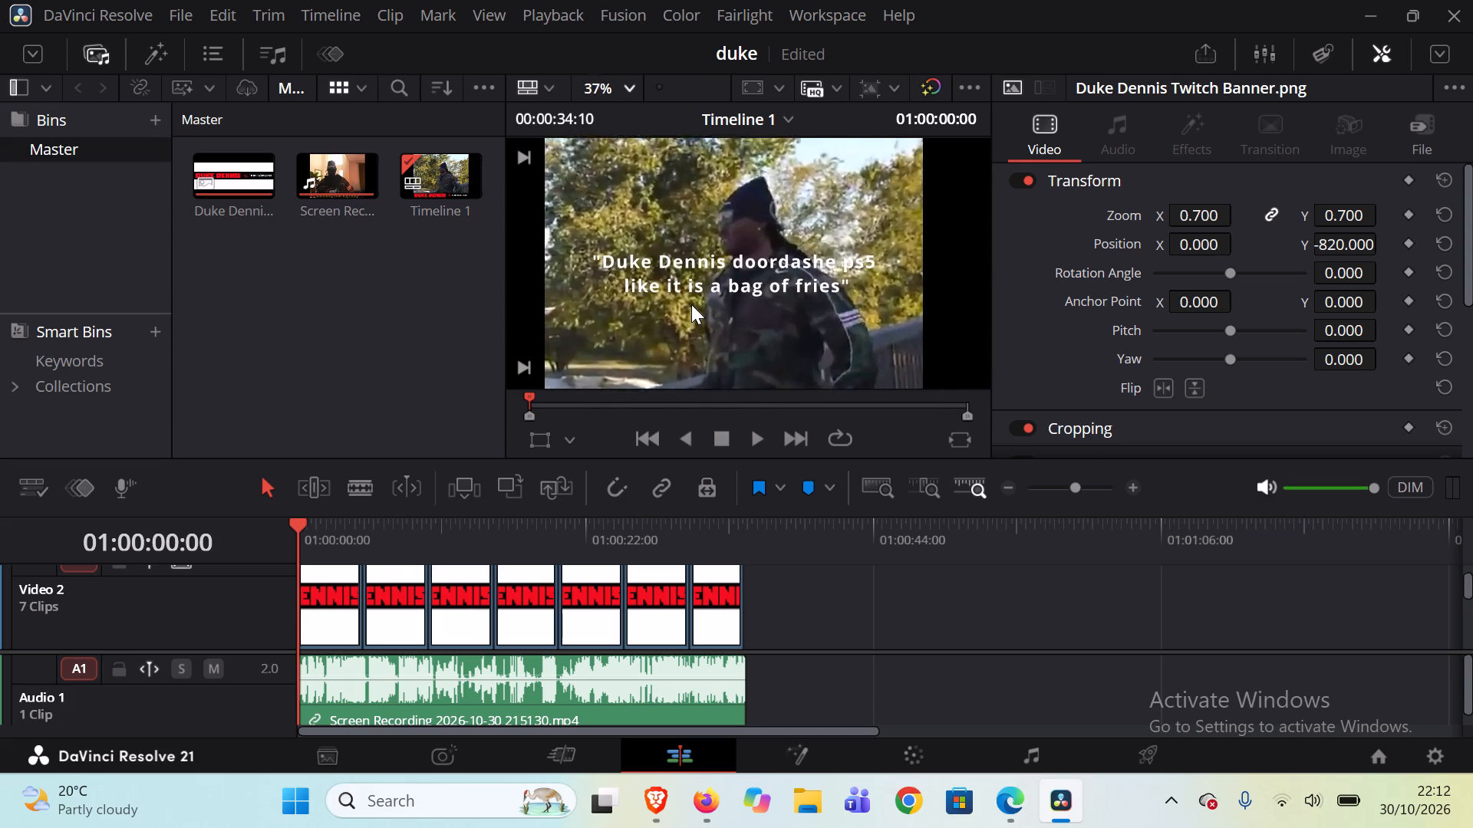
scroll(691, 304, "down", 2)
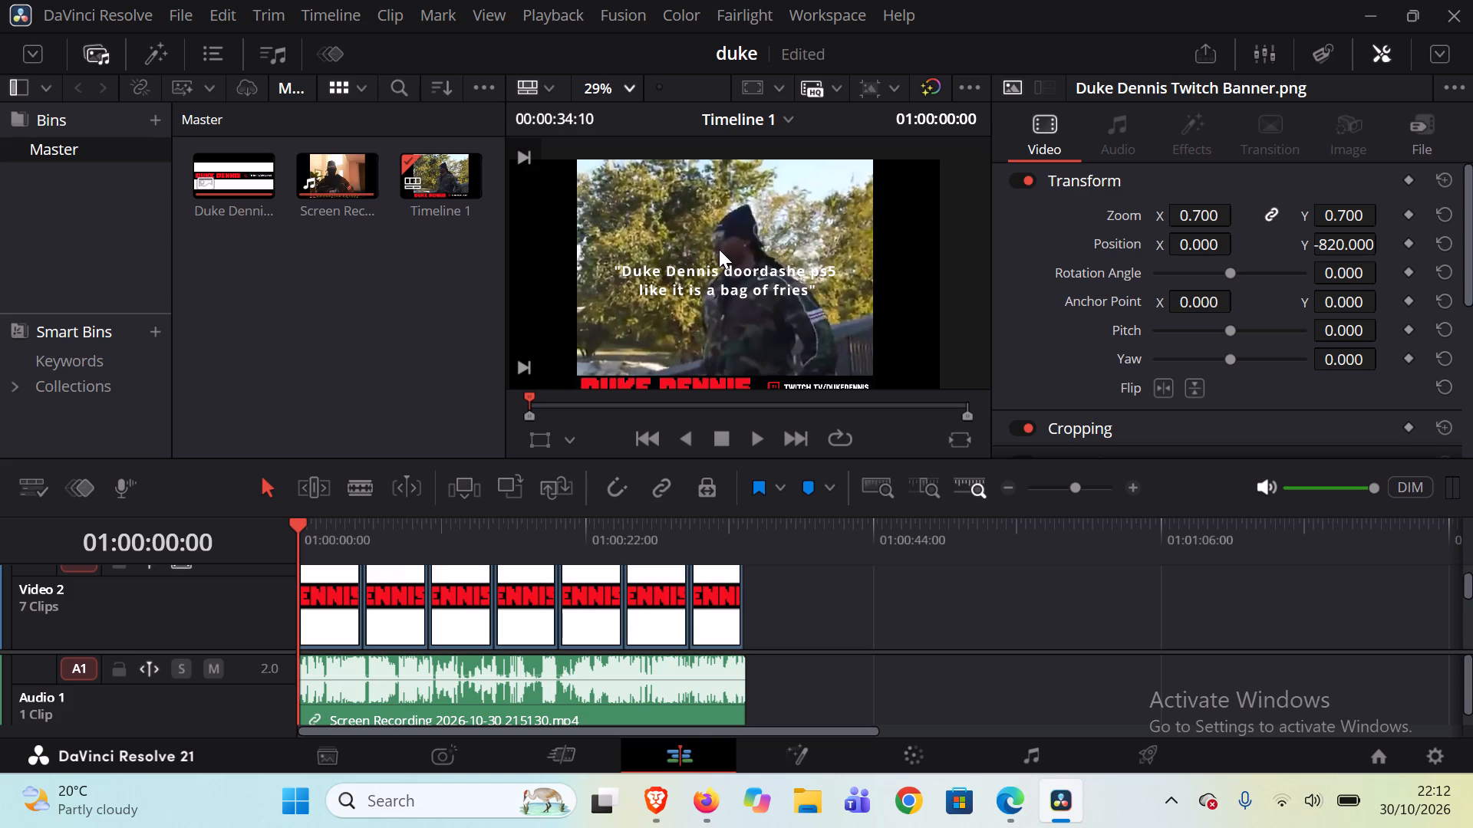
scroll(719, 249, "down", 2)
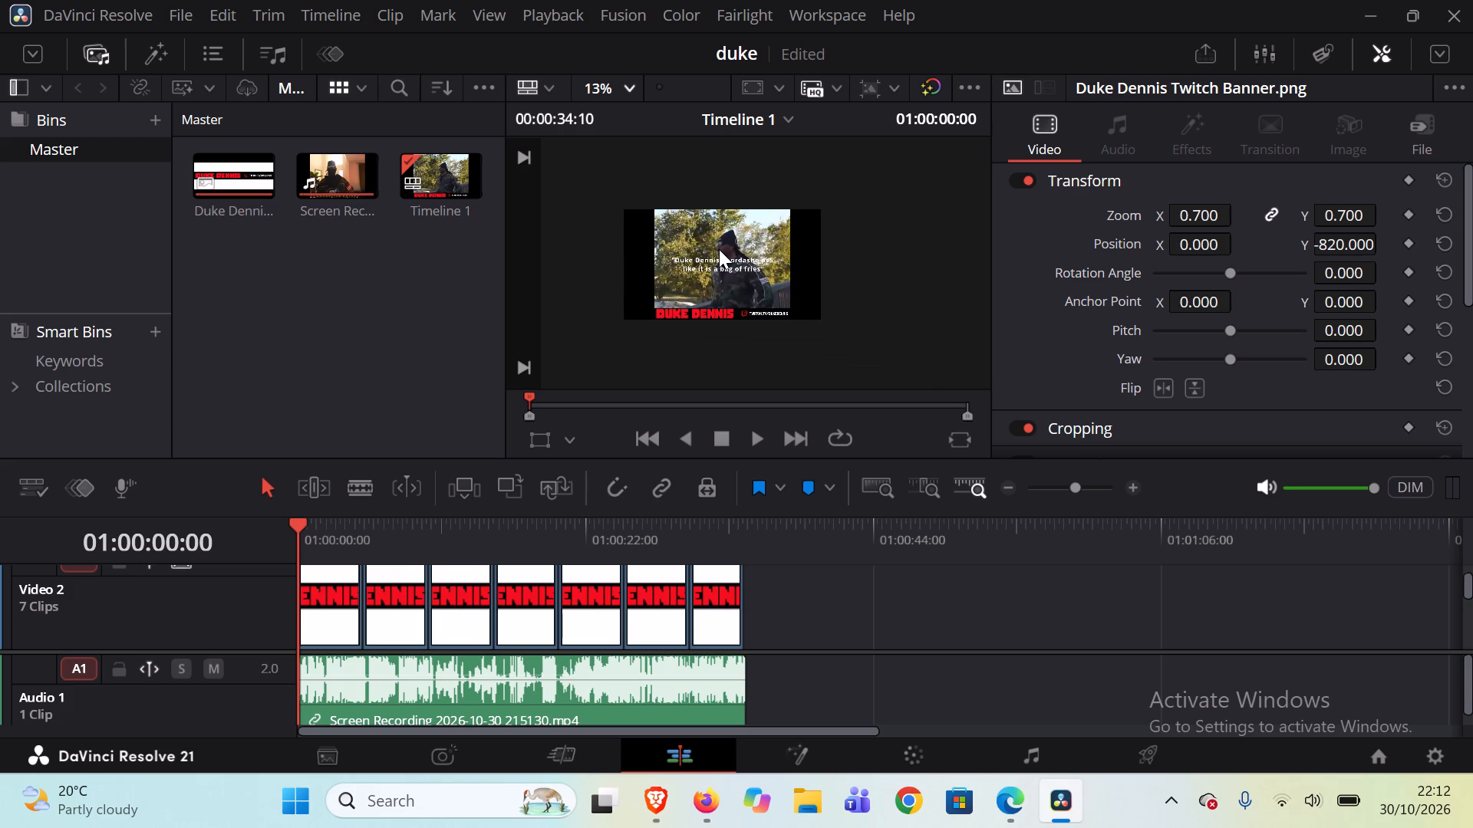
scroll(719, 249, "down", 2)
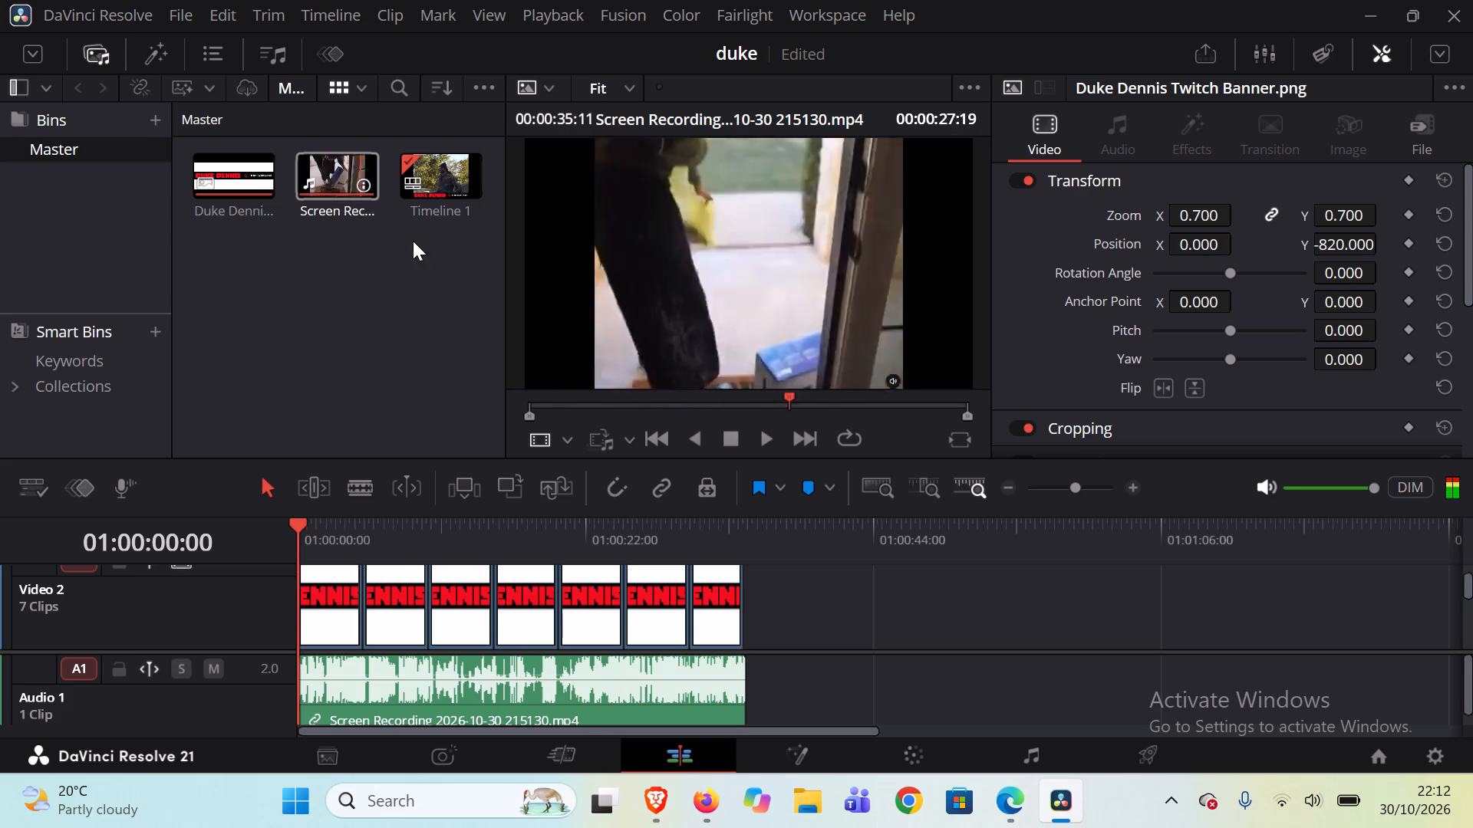
double_click(831, 798)
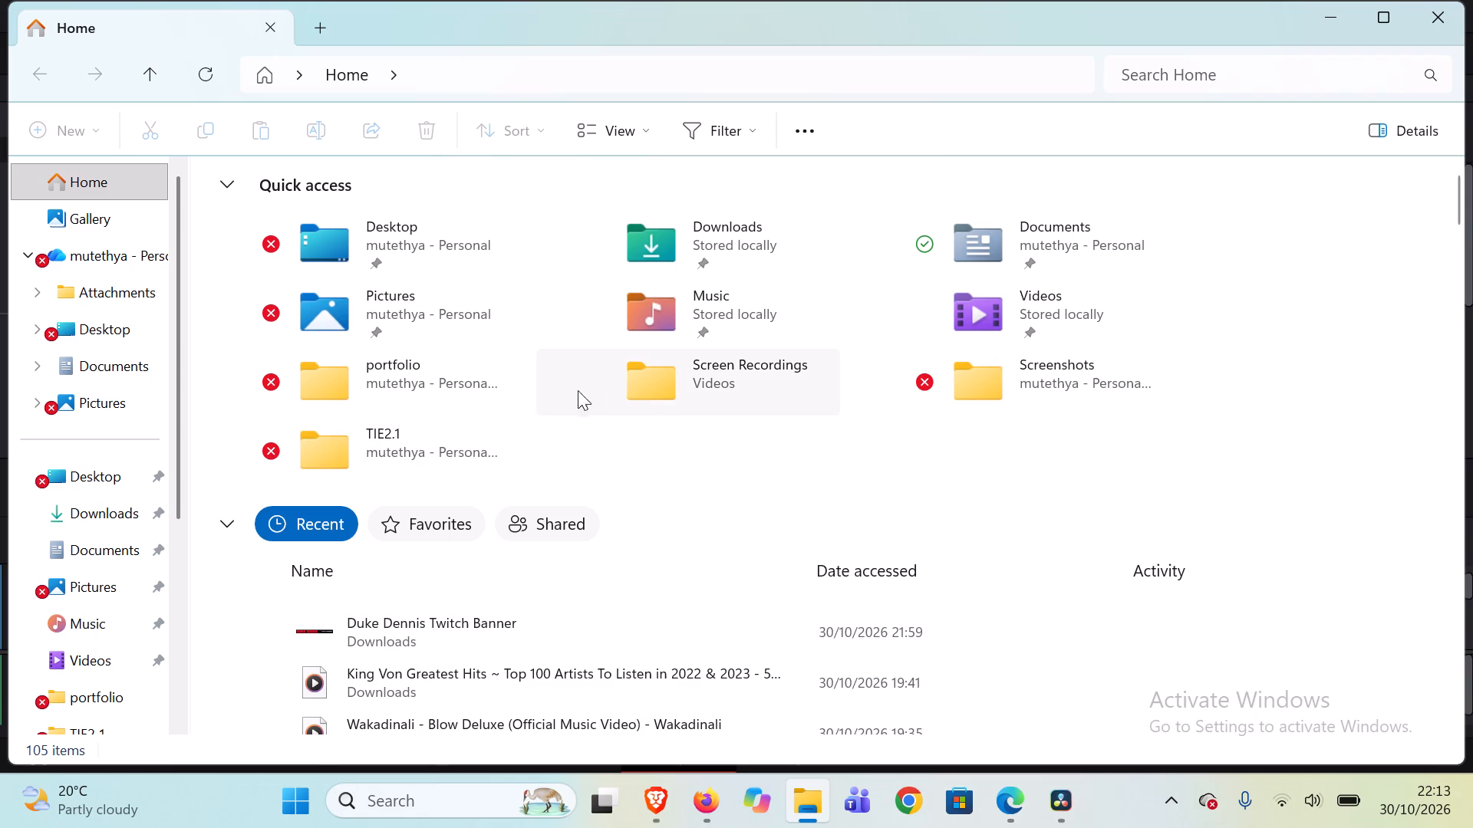
double_click(1019, 320)
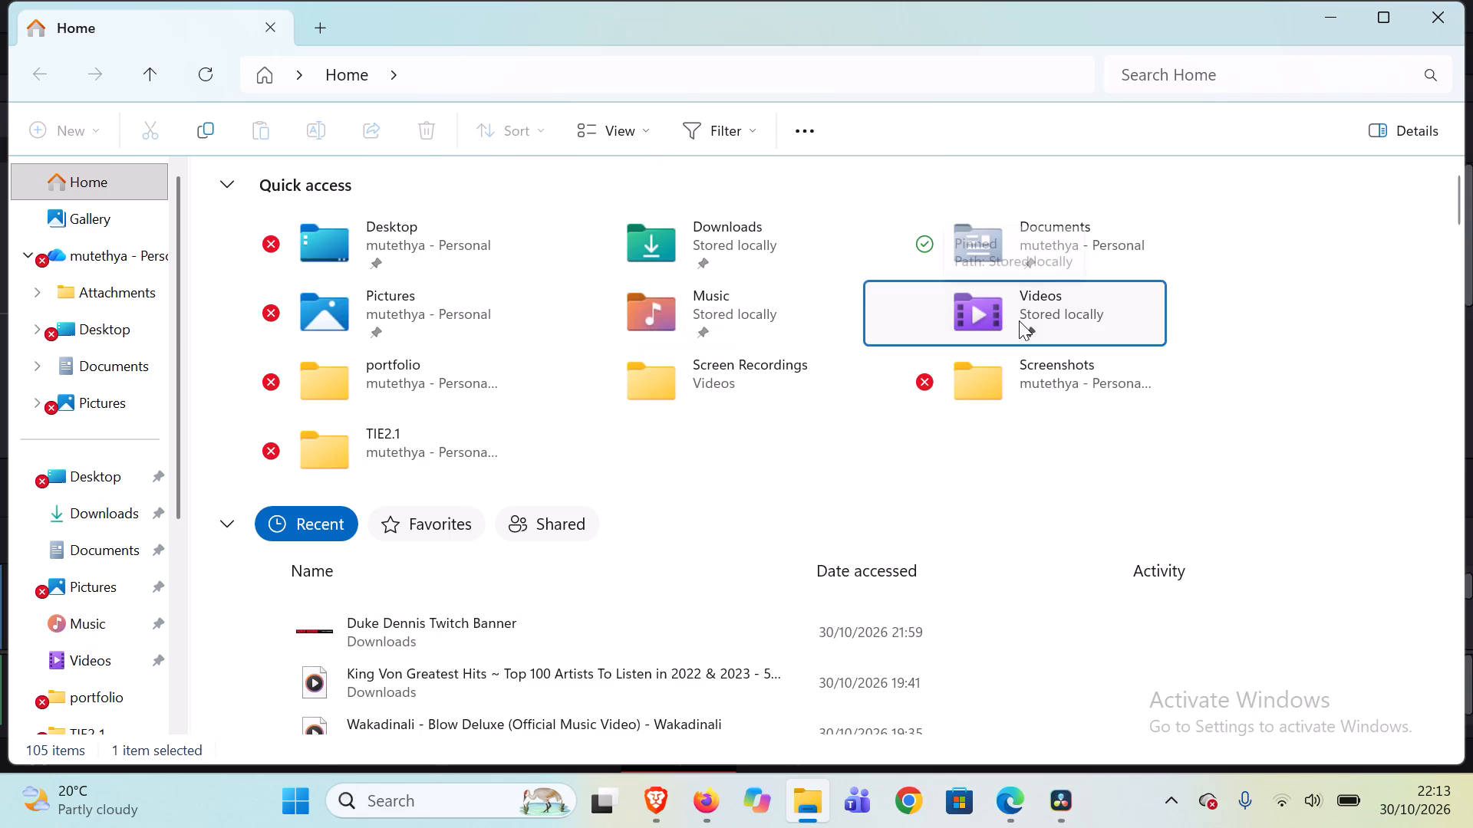
double_click(996, 245)
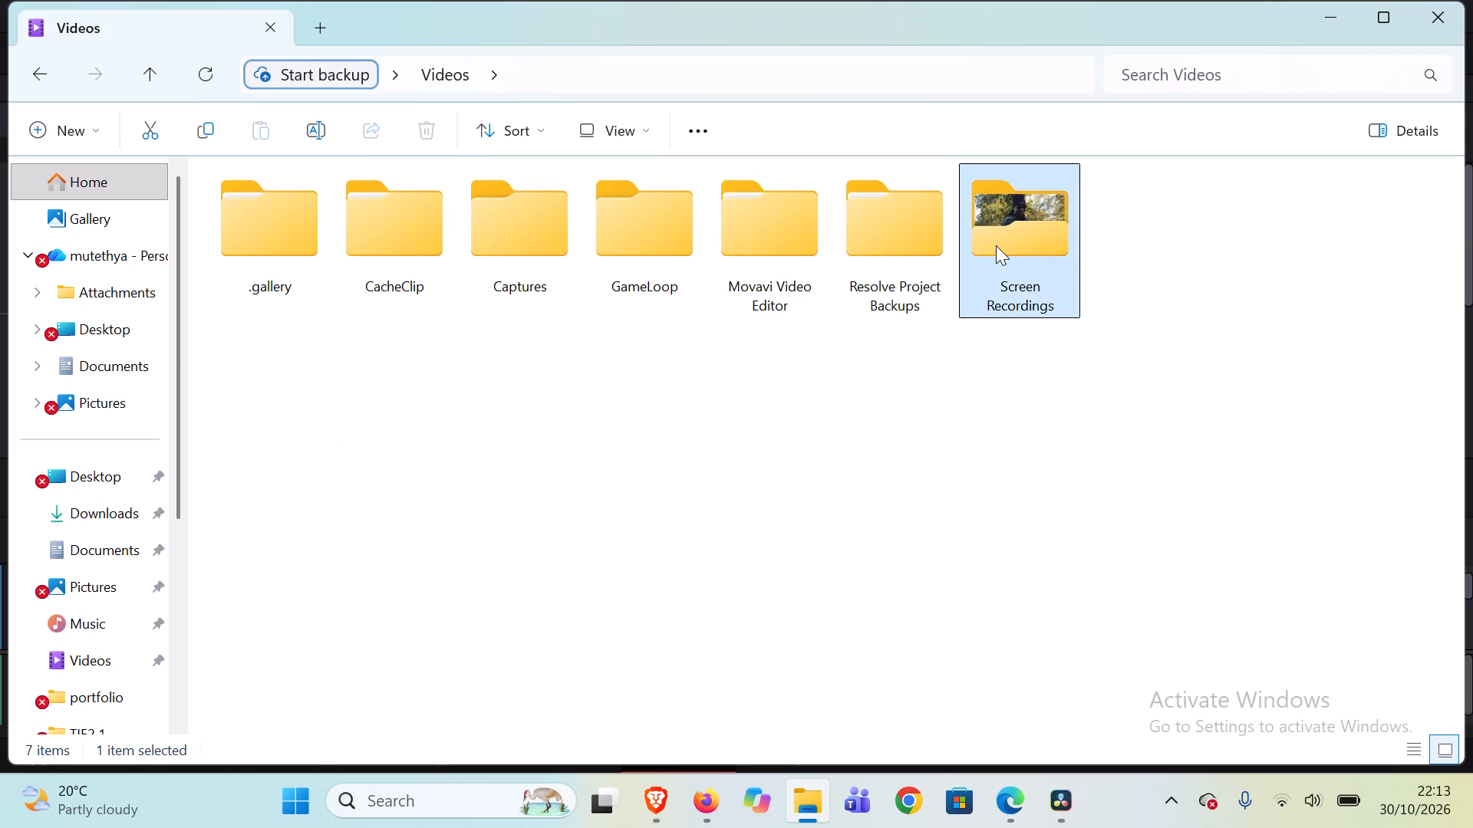
scroll(549, 310, "down", 8)
double_click(735, 640)
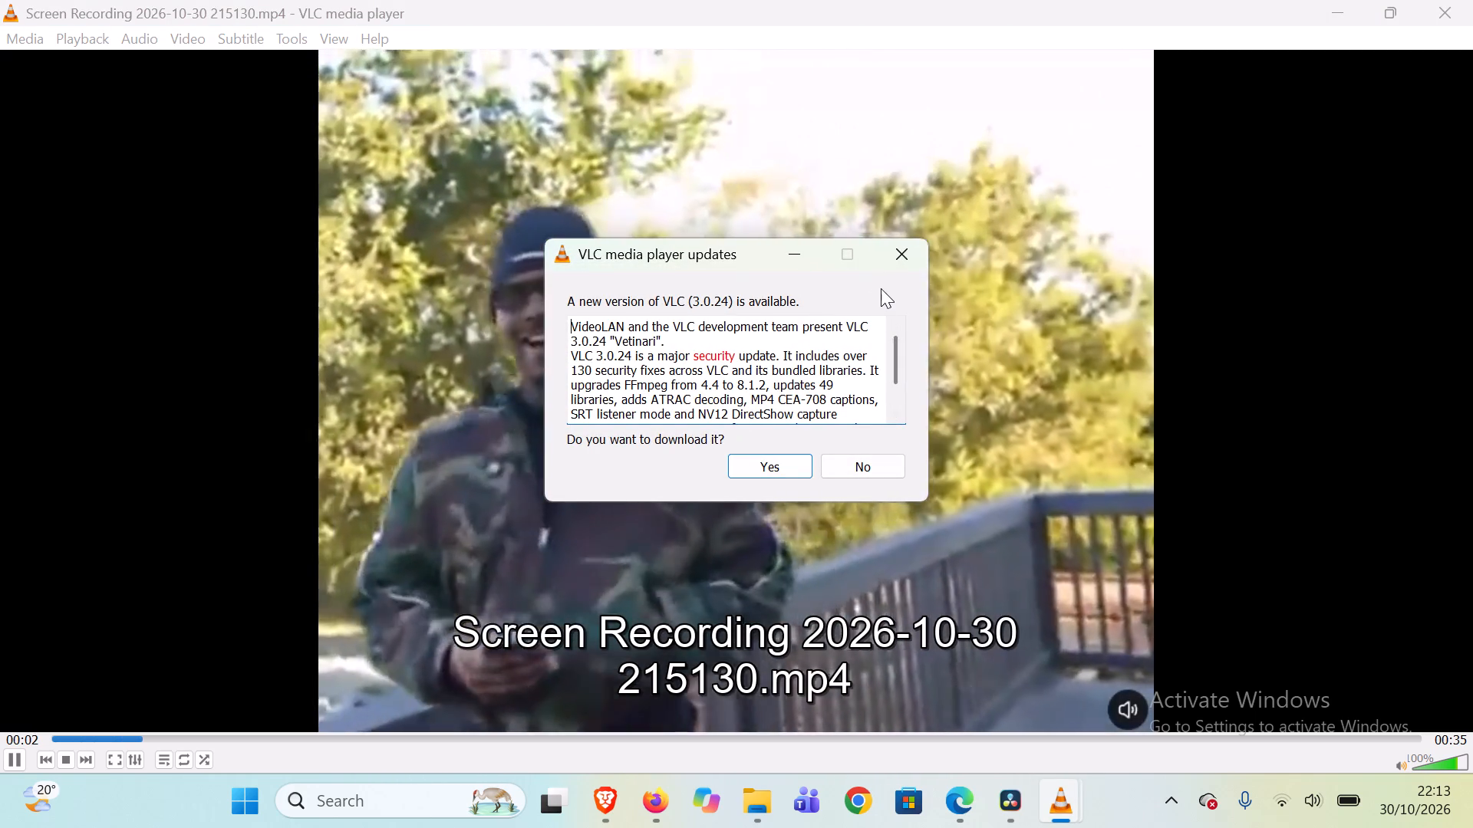
left_click(905, 258)
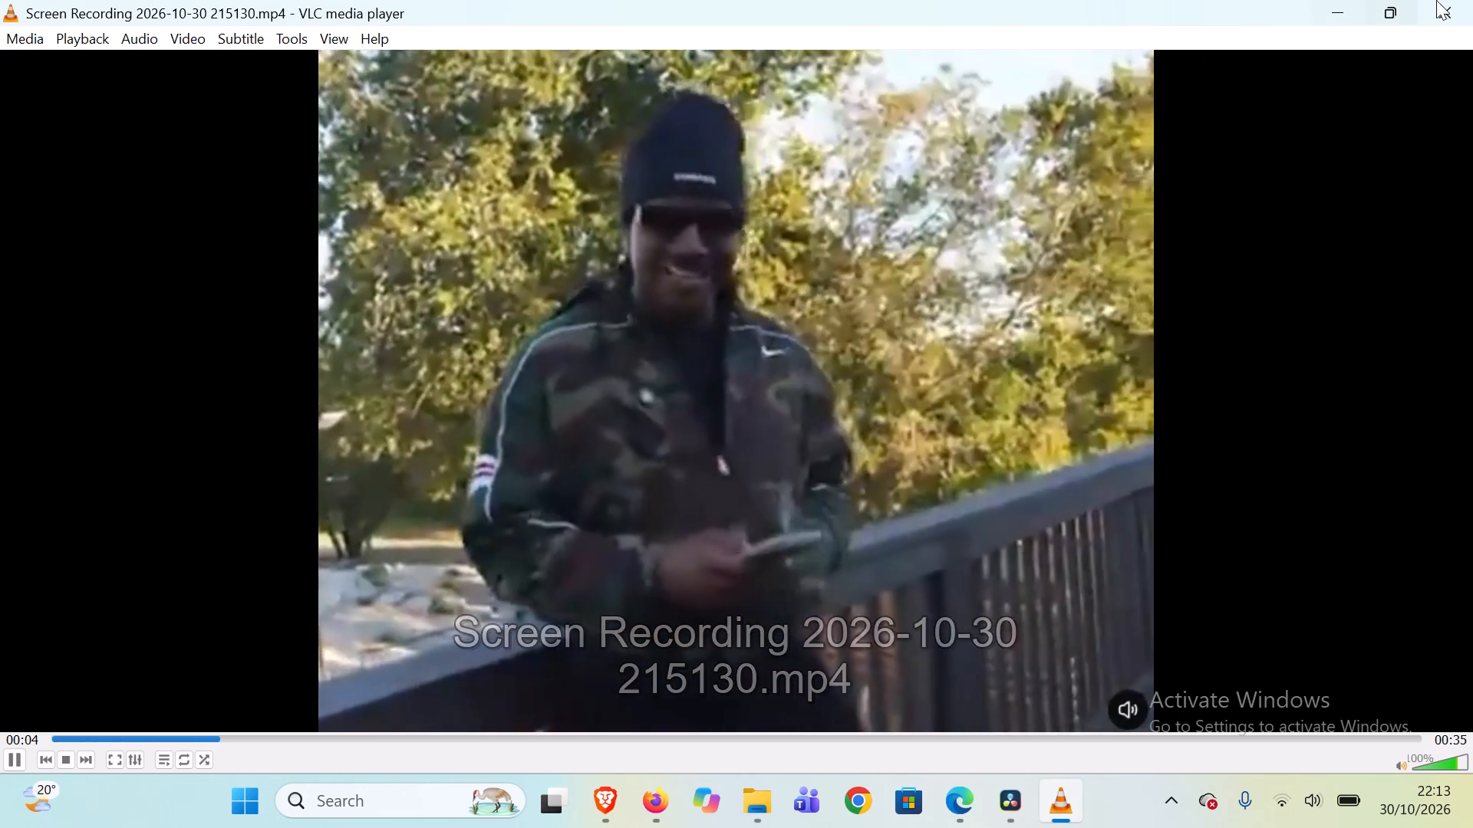
left_click(1464, 1)
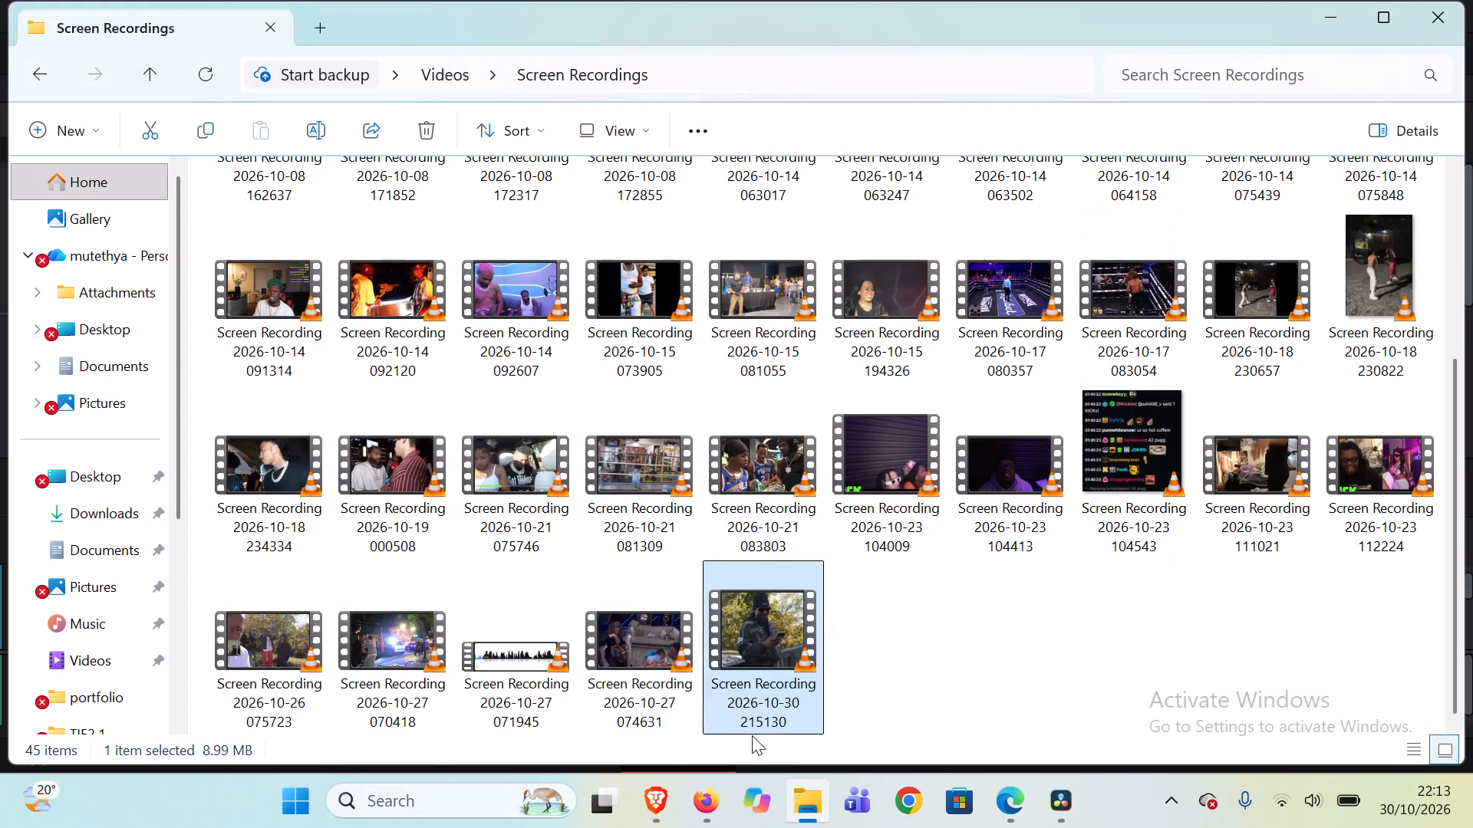
left_click(667, 799)
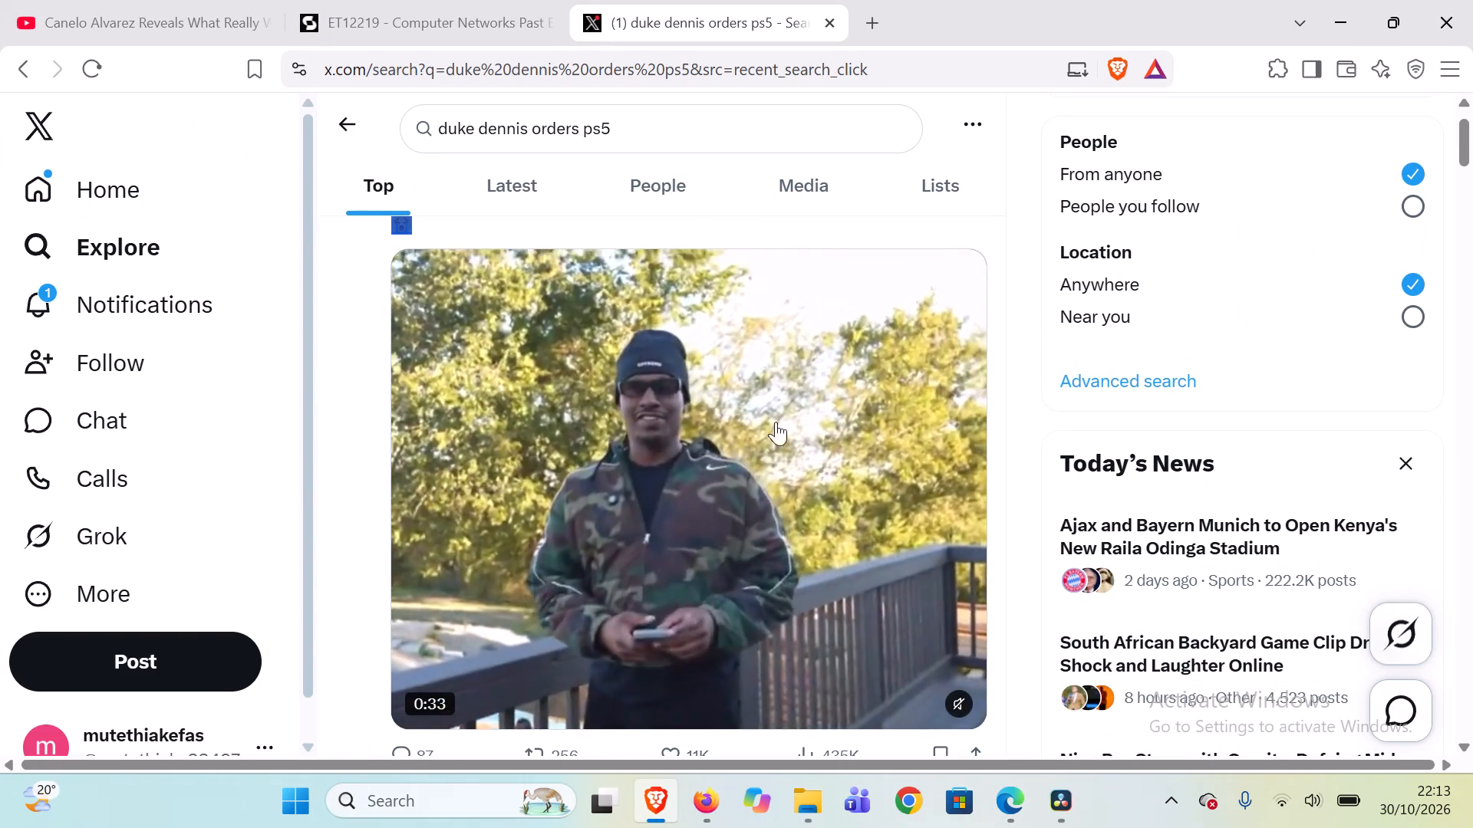
Back in DaVinci Resolve, place another copy of the screen recording on V1 and A1 after the existing edit, starting at about 39 seconds.
left_click(1057, 810)
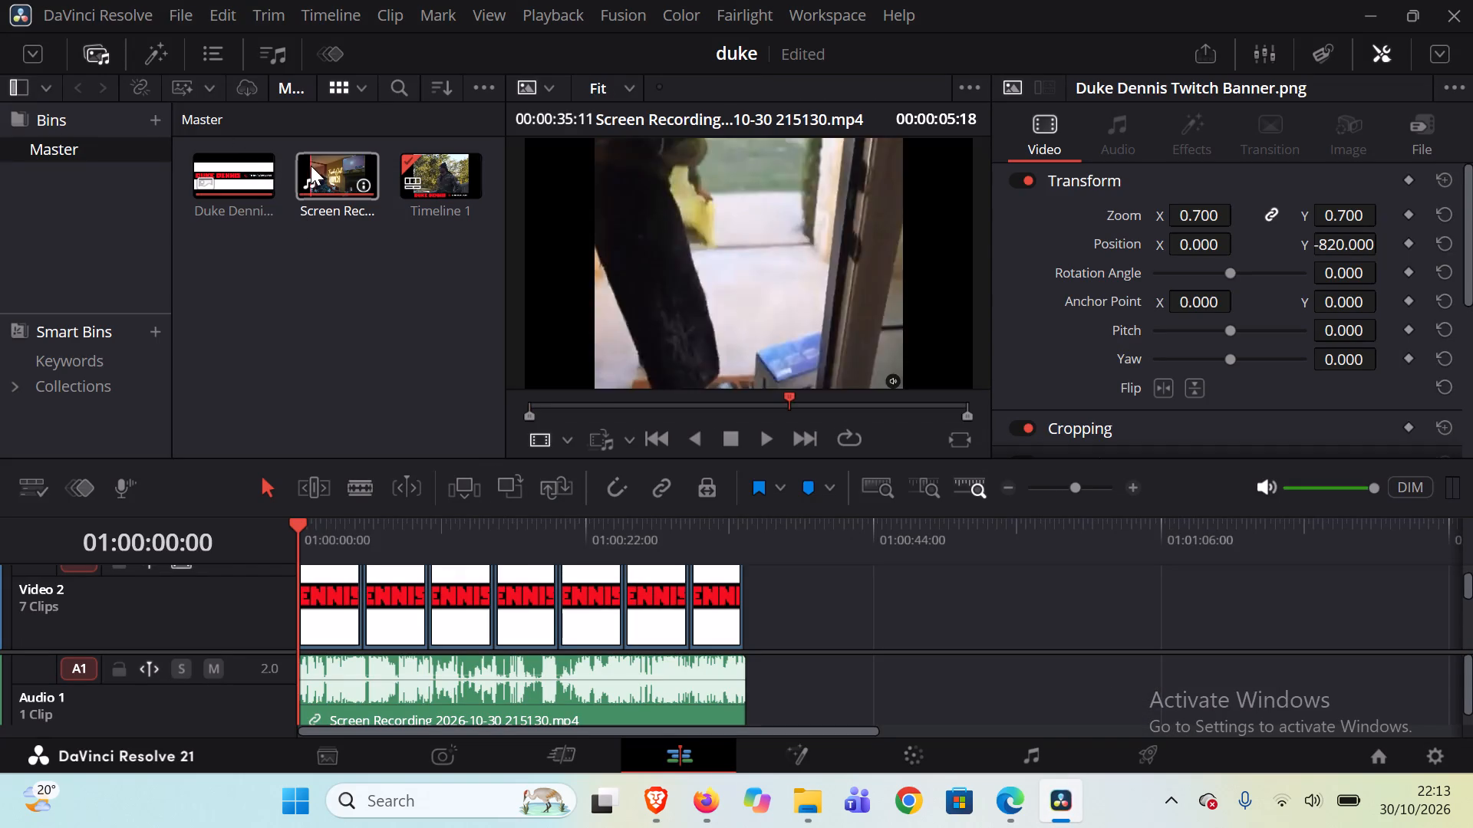
left_click_drag(311, 166, 801, 661)
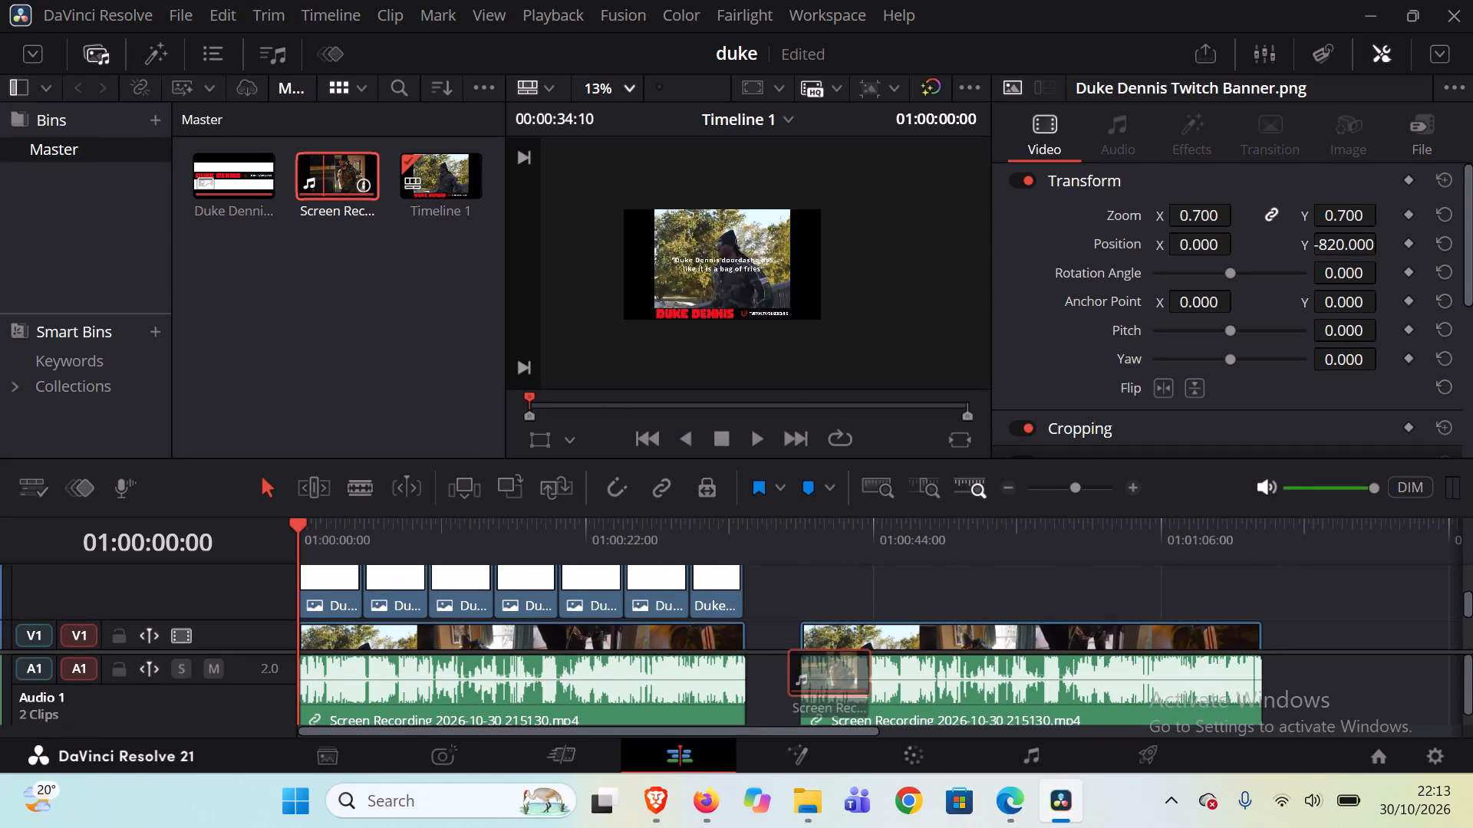
left_click_drag(801, 661, 807, 638)
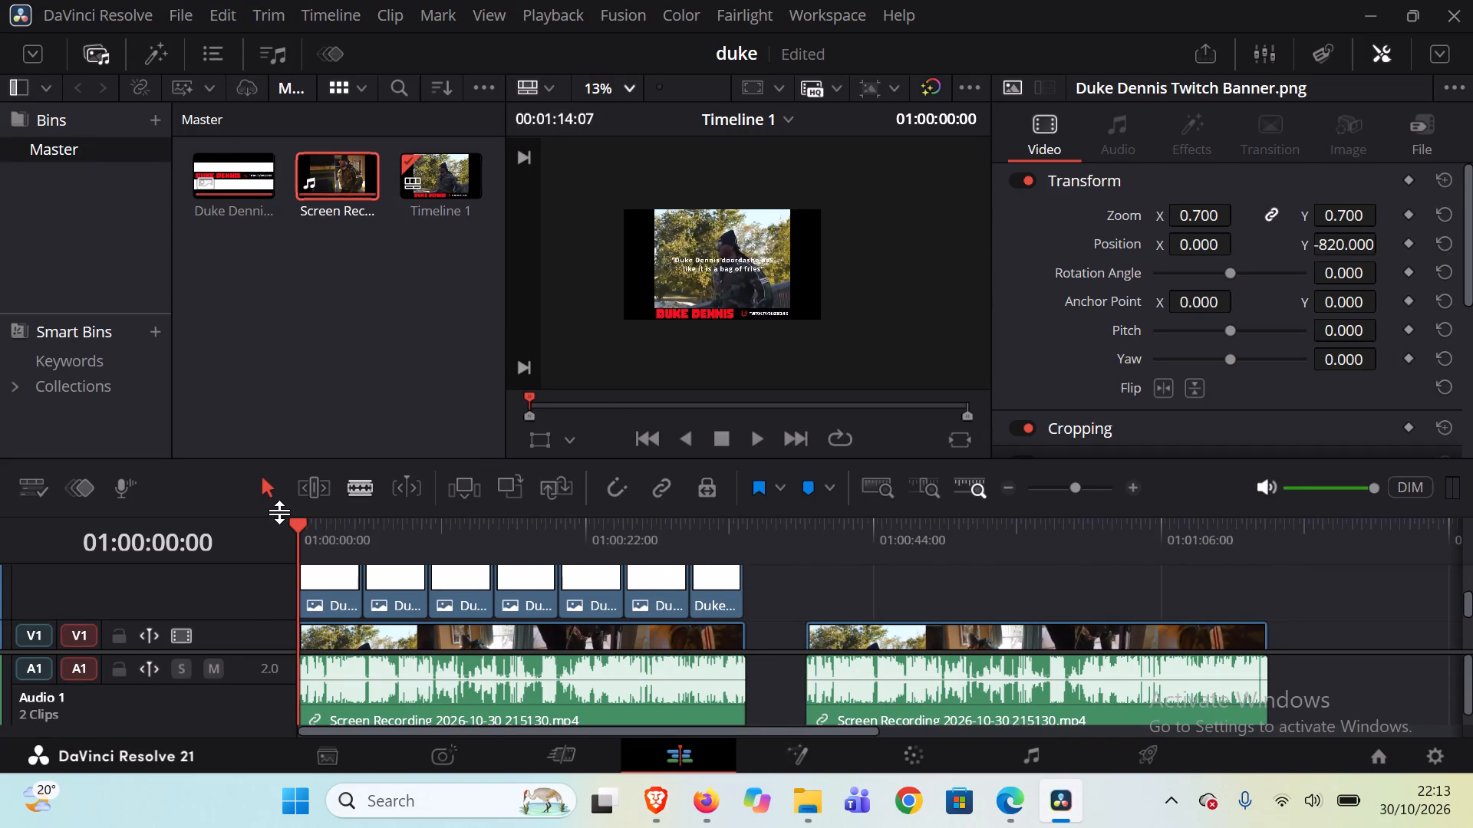
Scrub through the early part of the second screen recording copy, between about 43 and 48 seconds, to check its framing.
left_click_drag(291, 522, 871, 659)
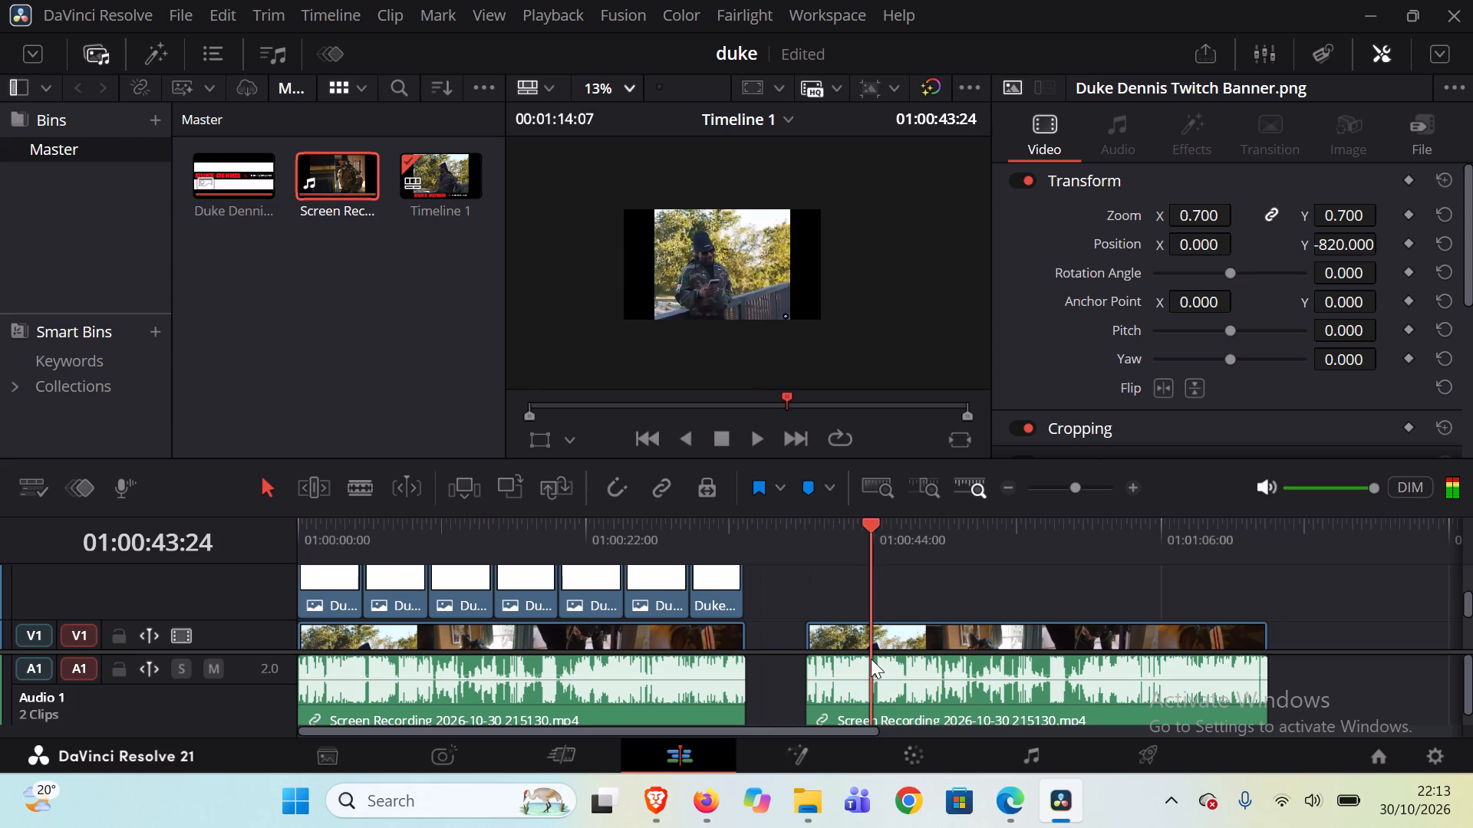
left_click_drag(871, 659, 866, 682)
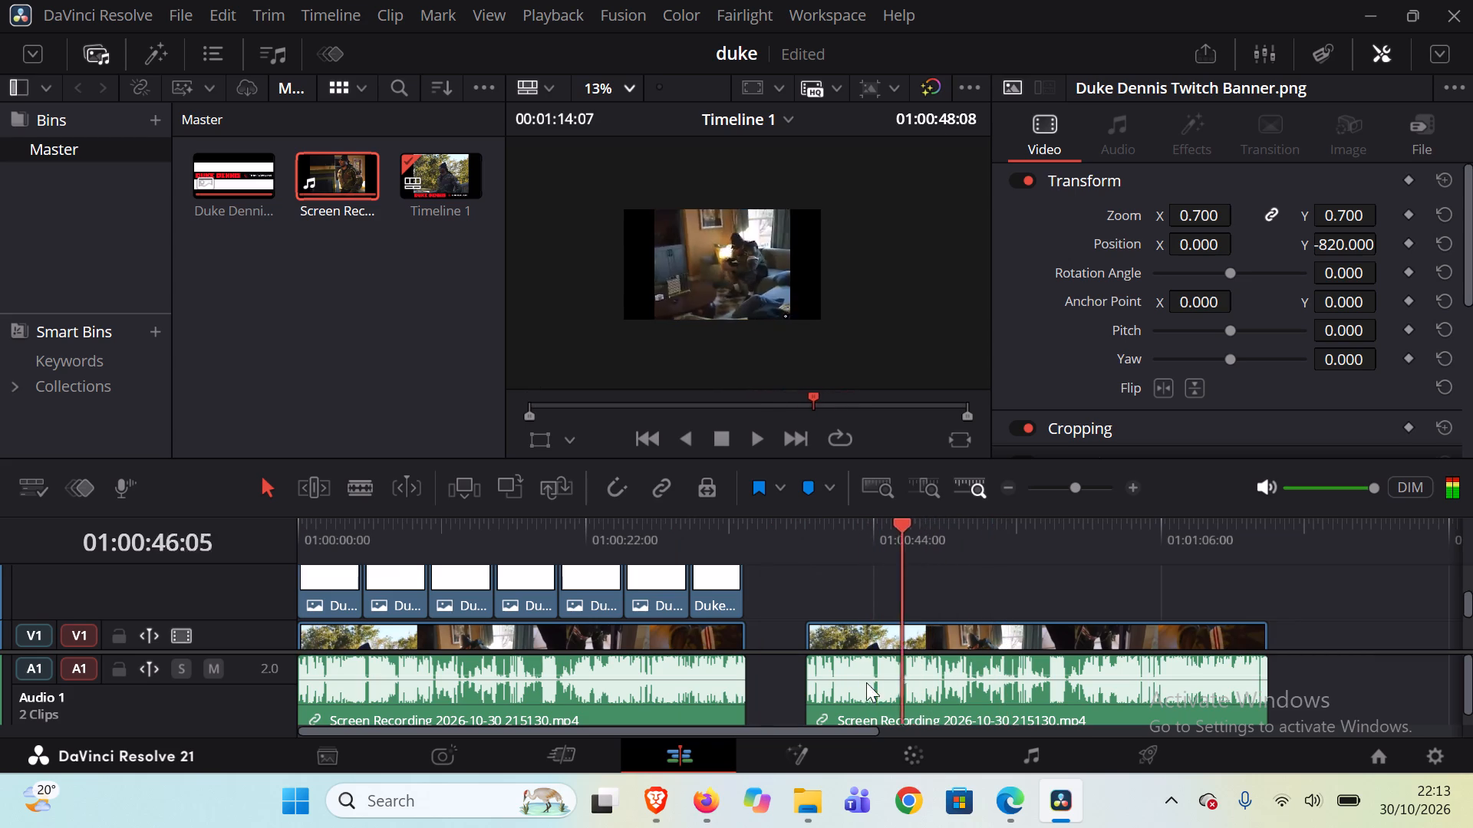
left_click_drag(866, 682, 878, 681)
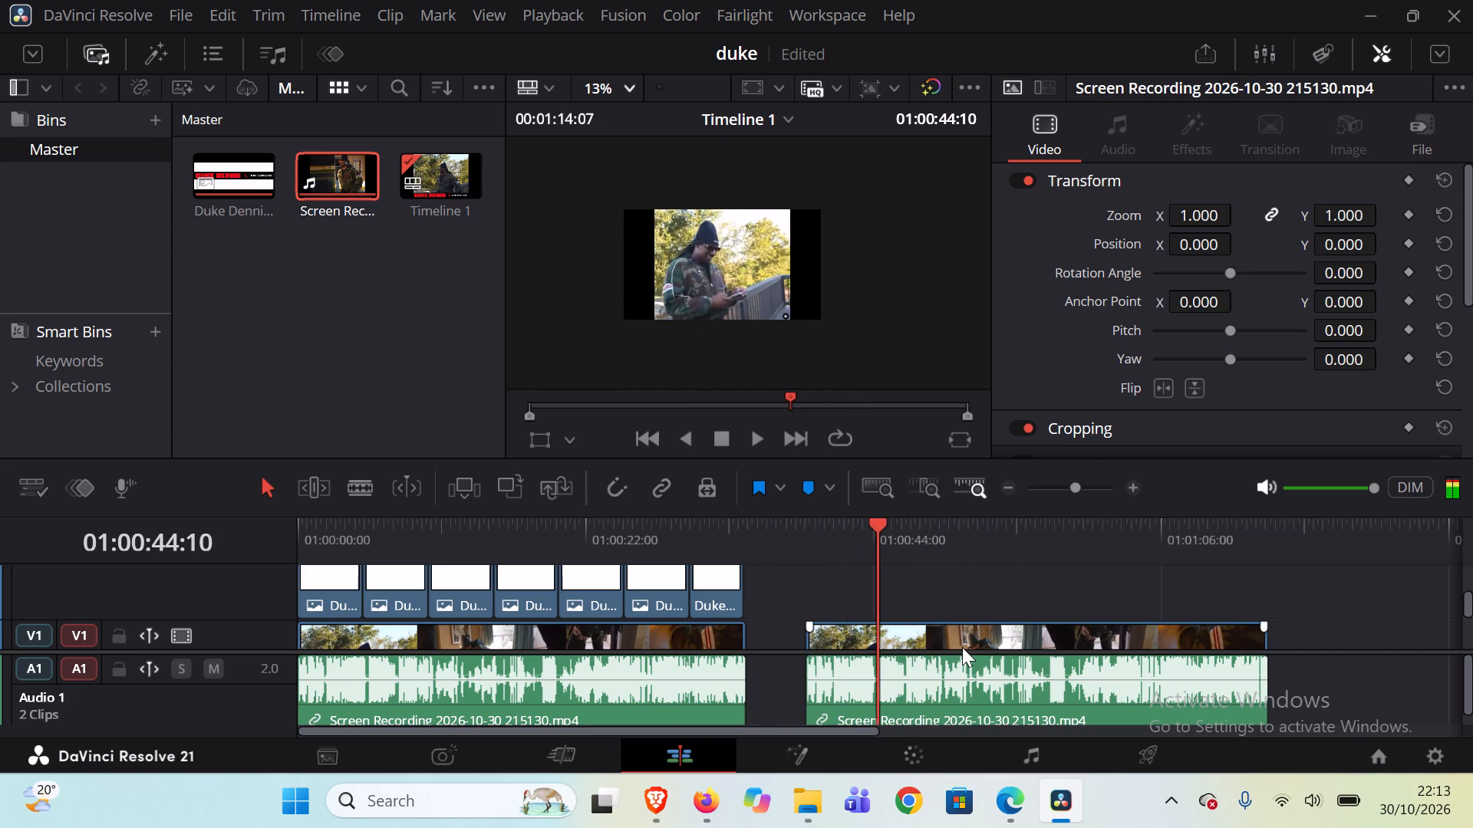
Delete the second screen recording copy's video clip from V1 and its audio clip from A1.
left_click(962, 647)
key("BackSpace")
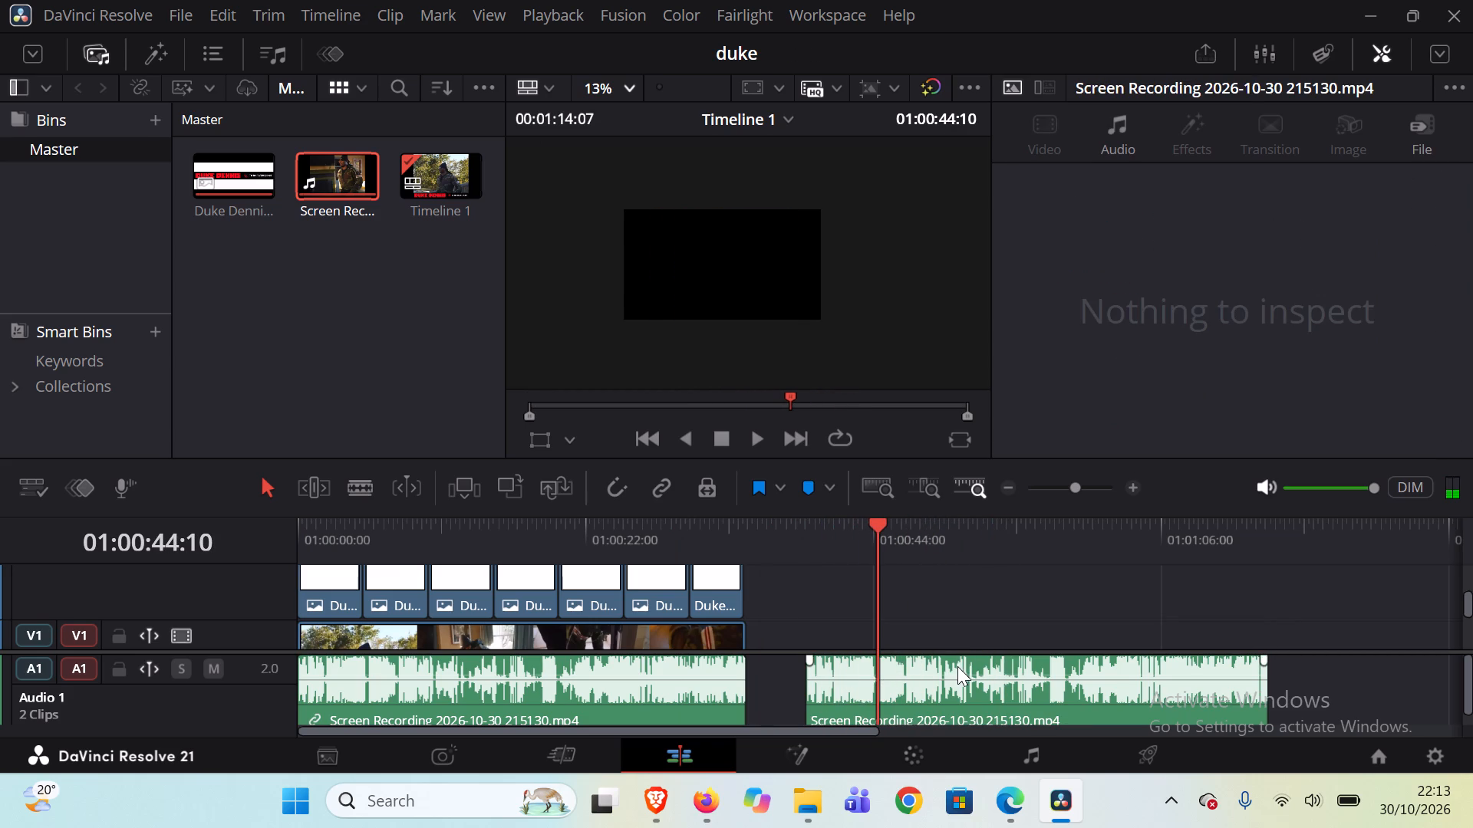
left_click(957, 668)
key("BackSpace")
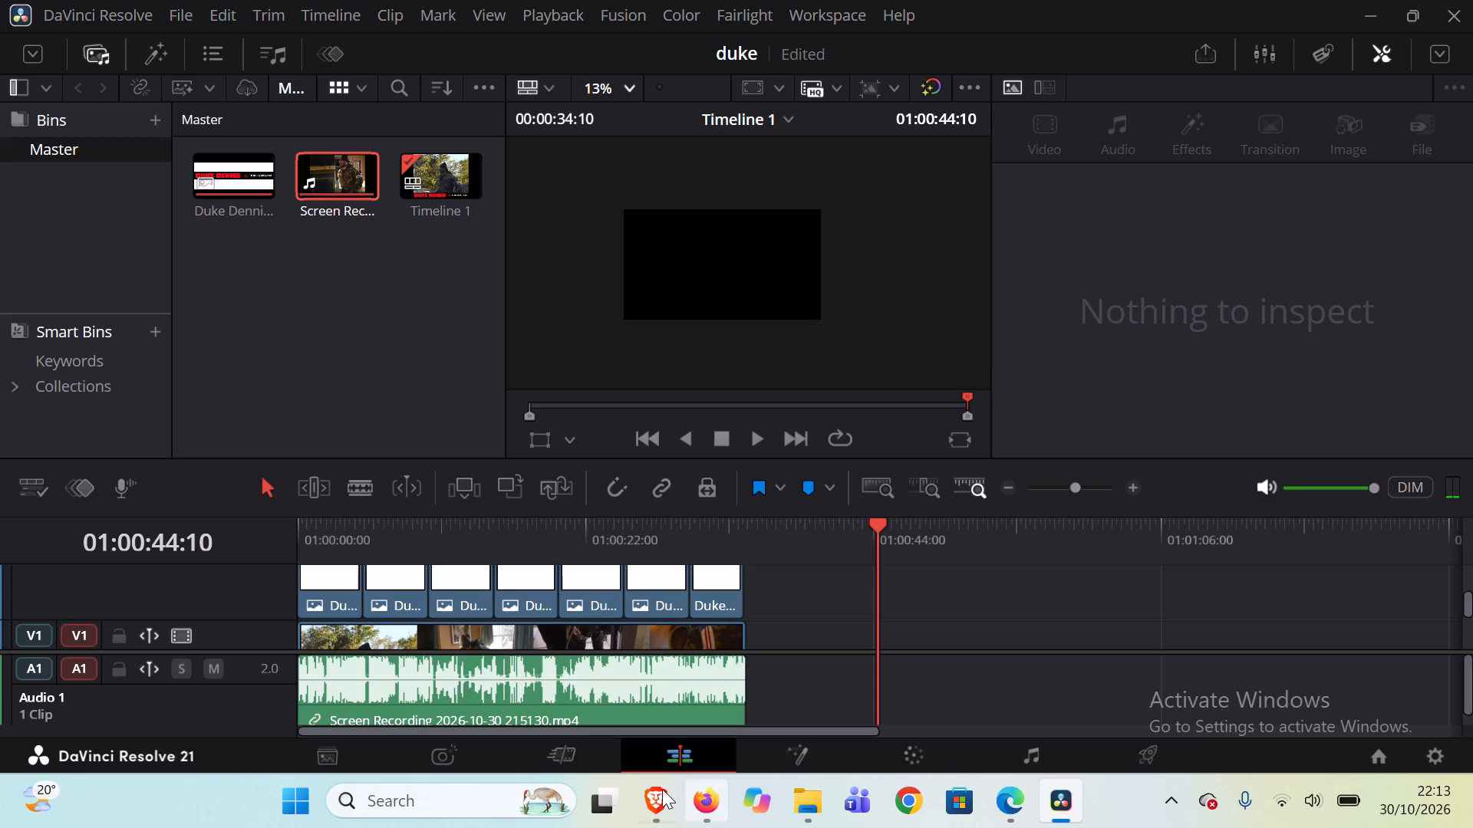
Switch to Brave, look over the Duke Dennis PS5 post on X, and close that search tab.
left_click(653, 785)
scroll(661, 509, "down", 1)
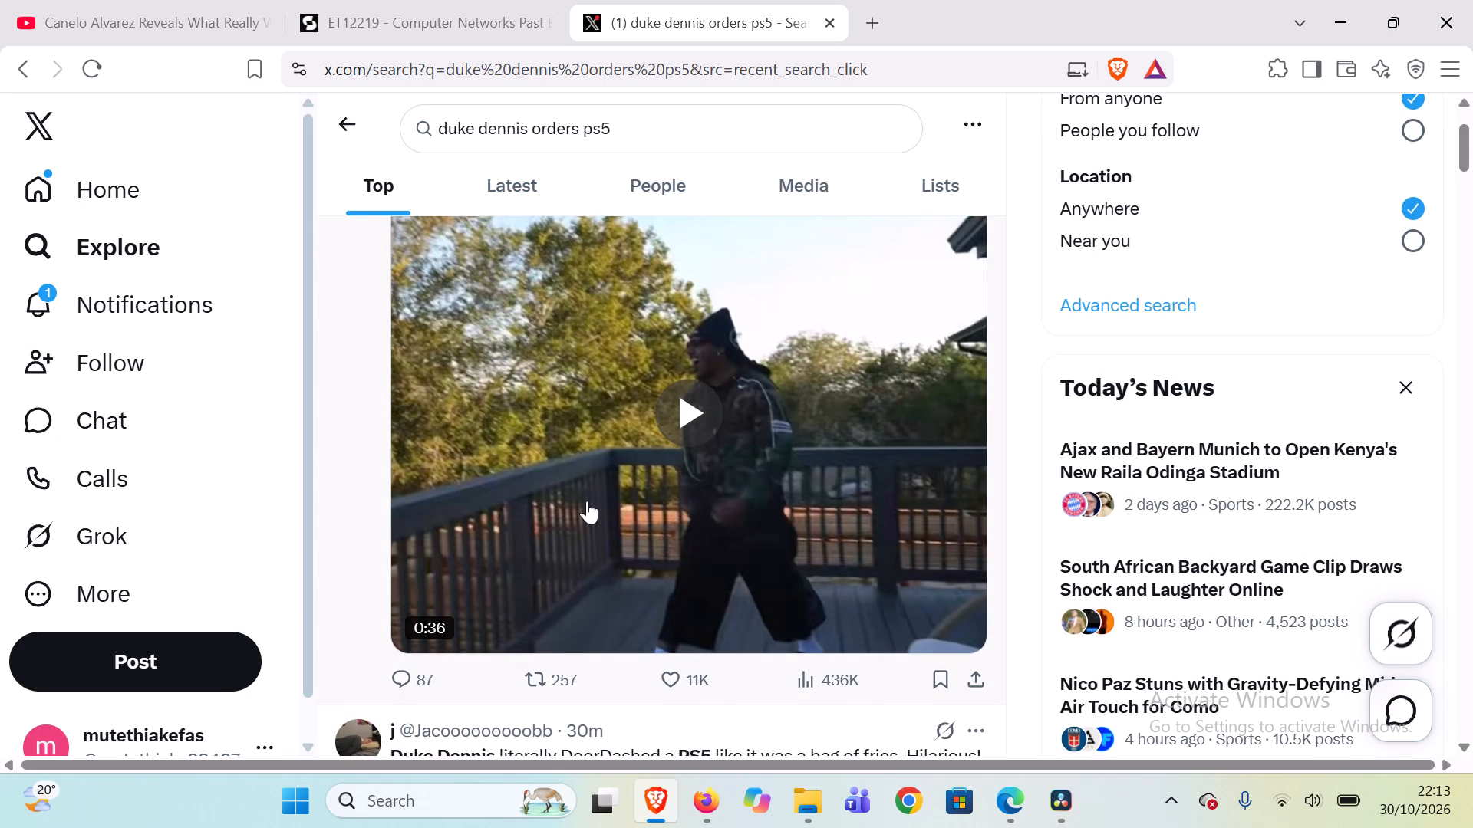
scroll(587, 501, "up", 1)
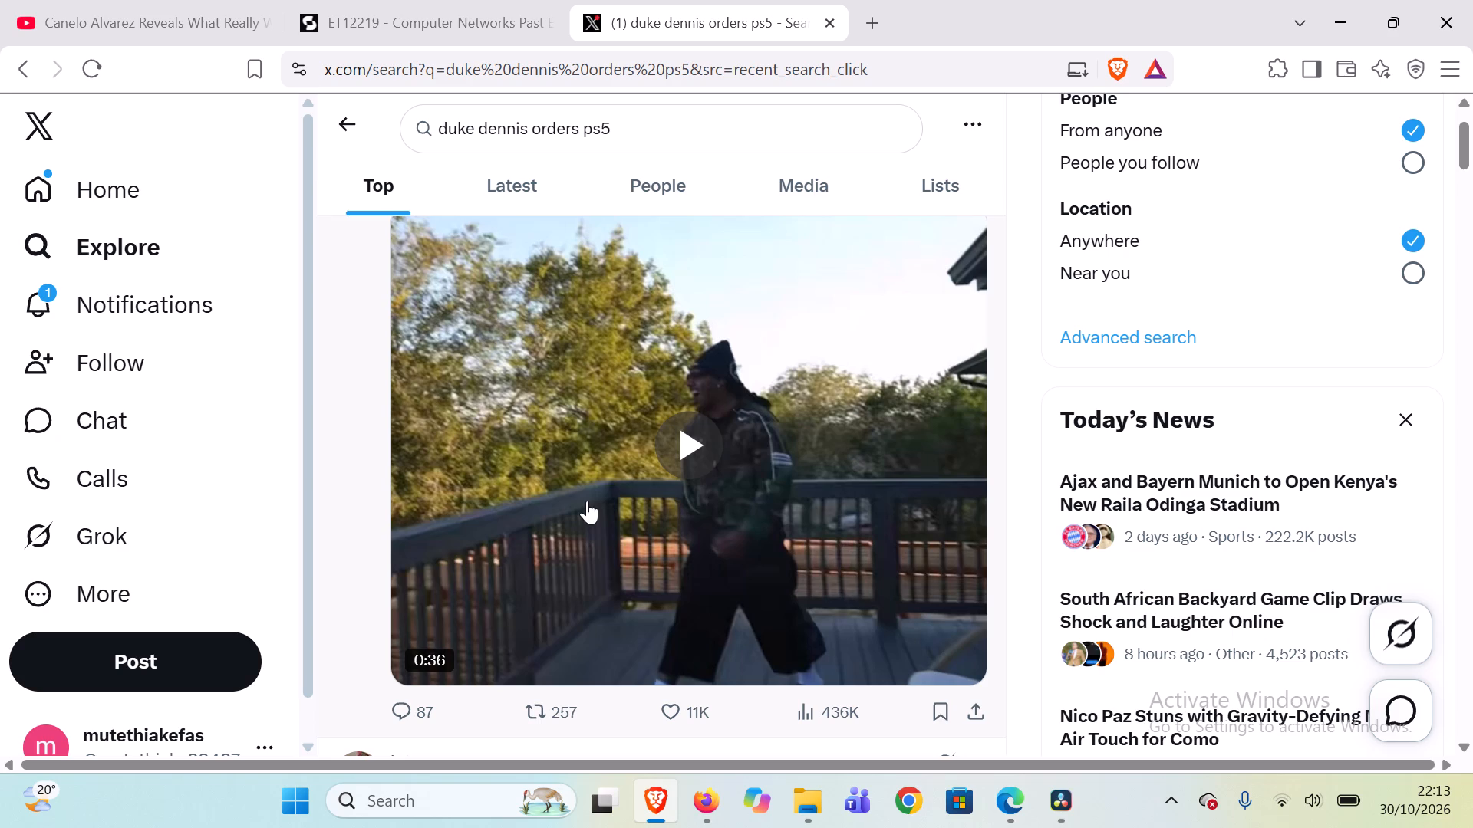
left_click(822, 0)
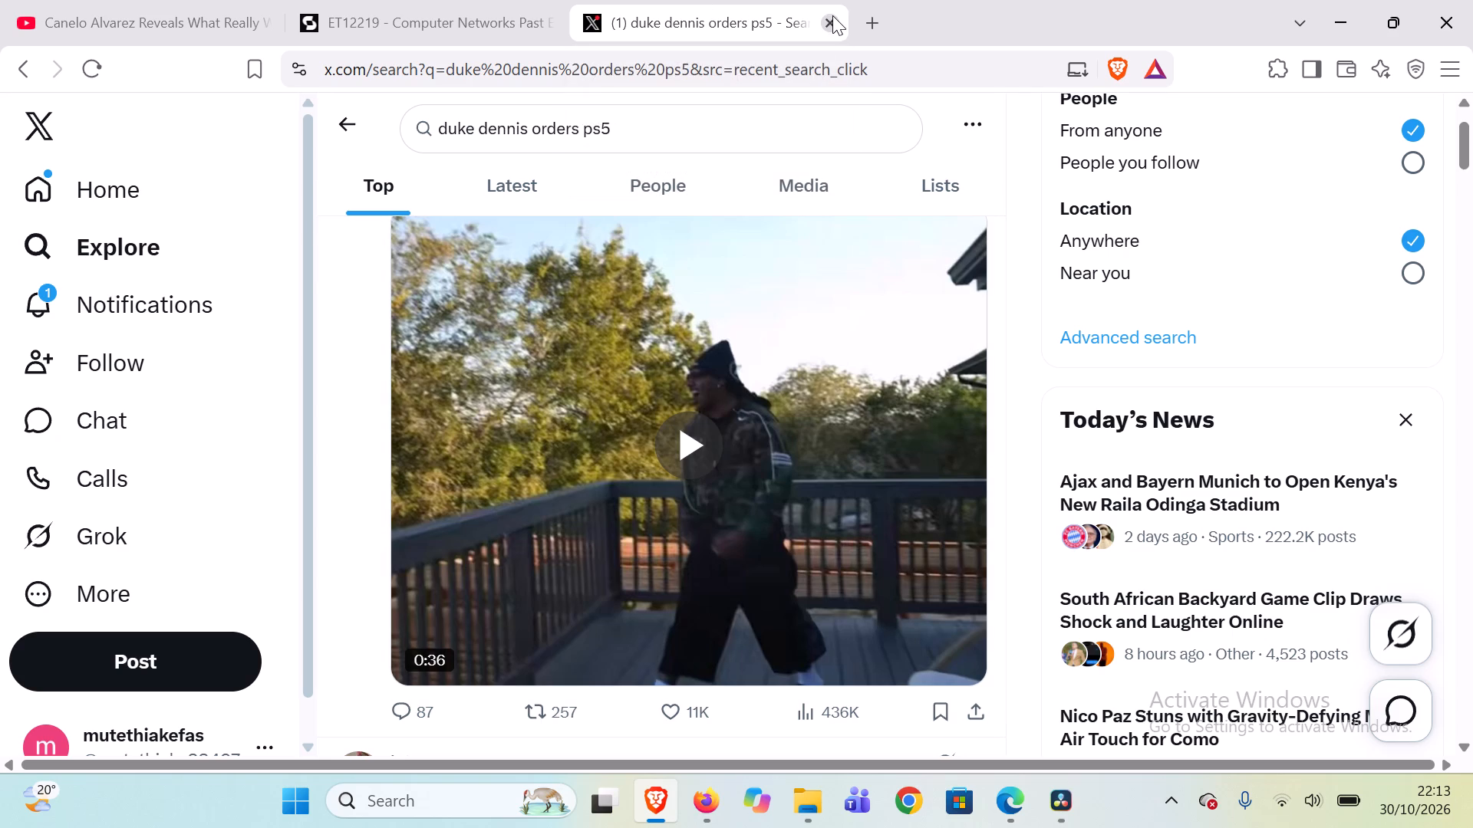
left_click(832, 15)
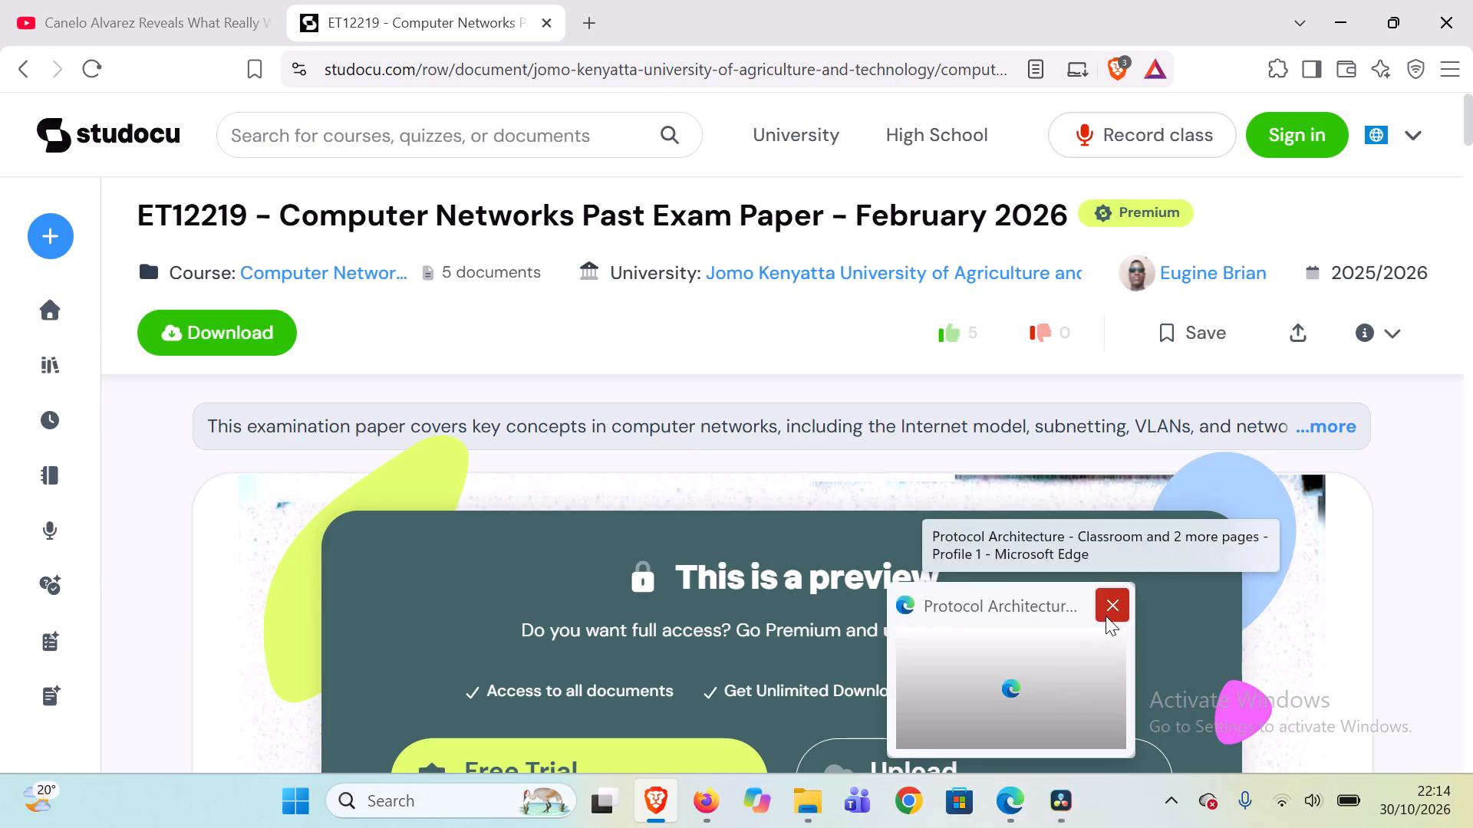
Close the Microsoft Edge, Firefox and Screen Recordings File Explorer windows.
left_click(1106, 616)
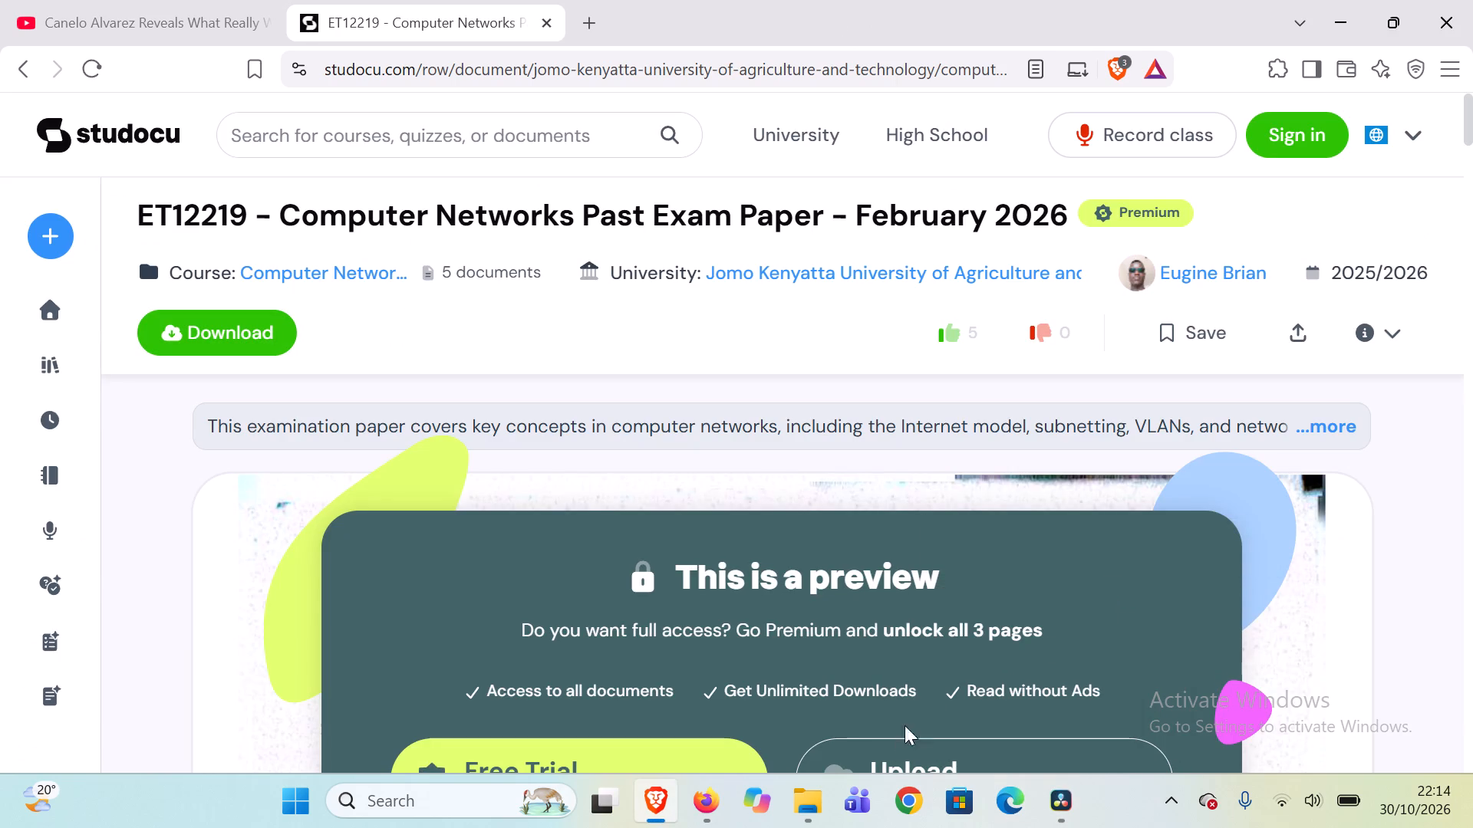
left_click(915, 601)
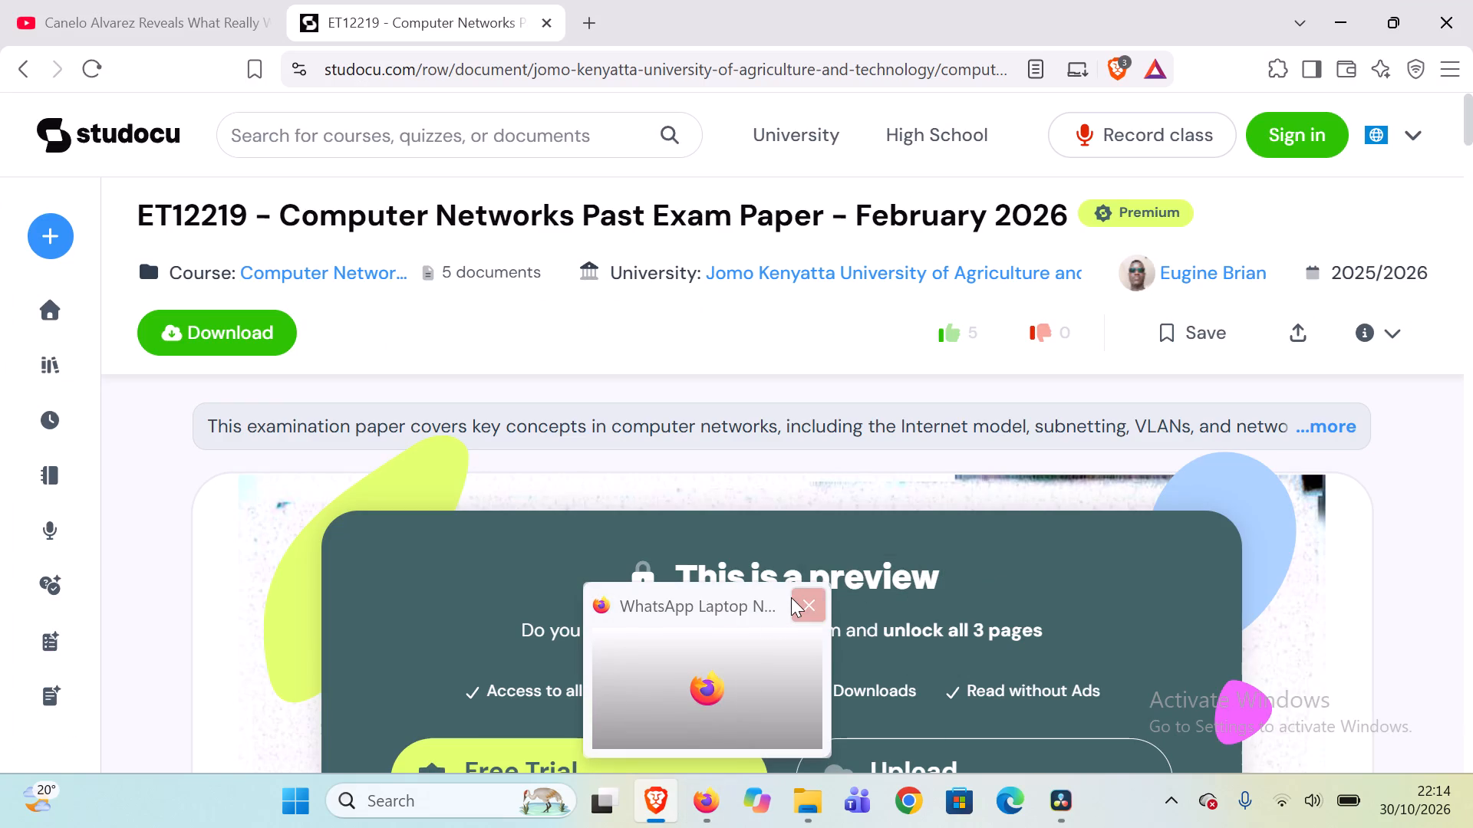
left_click(791, 597)
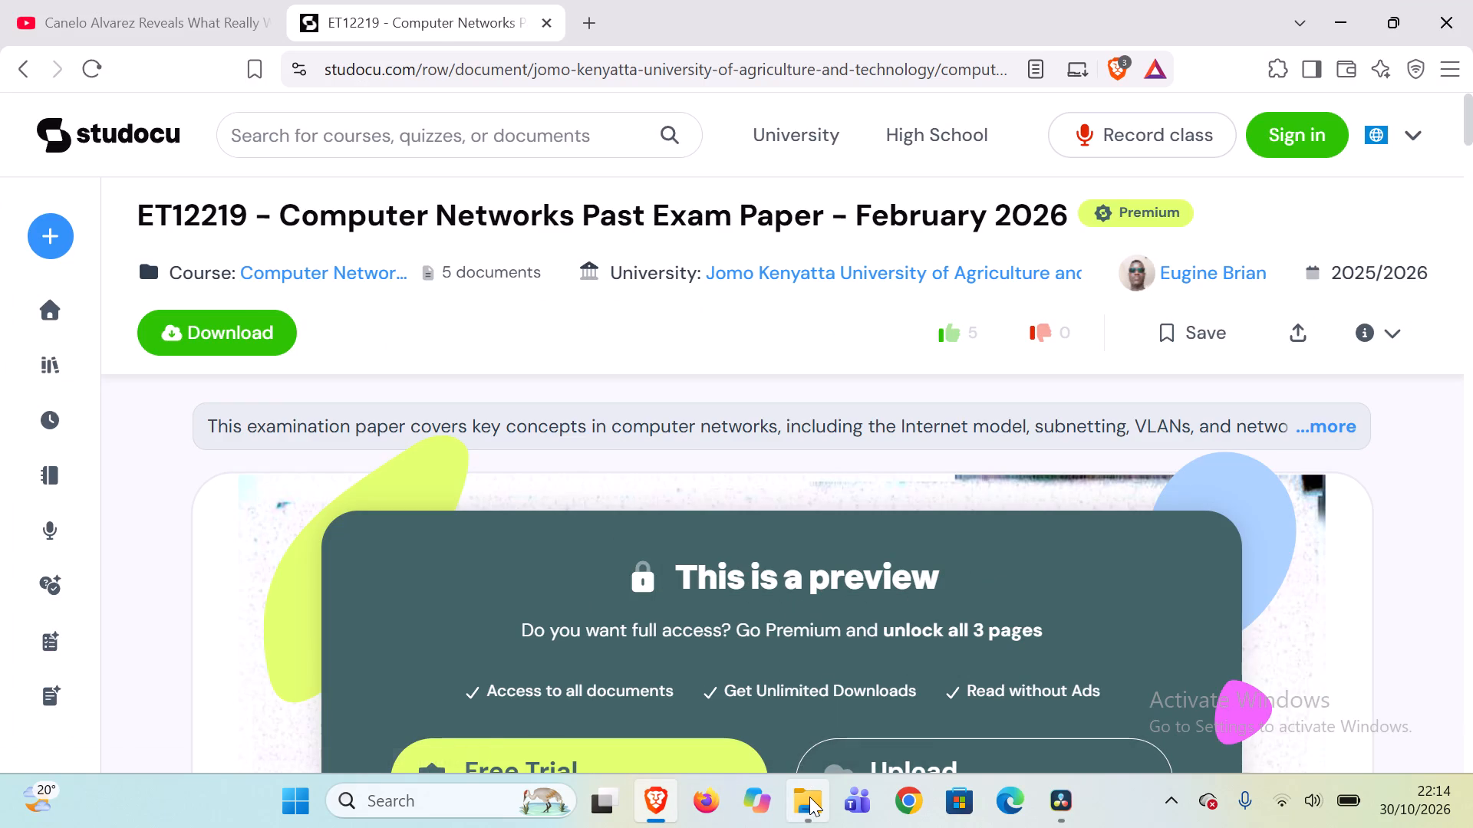
left_click(809, 797)
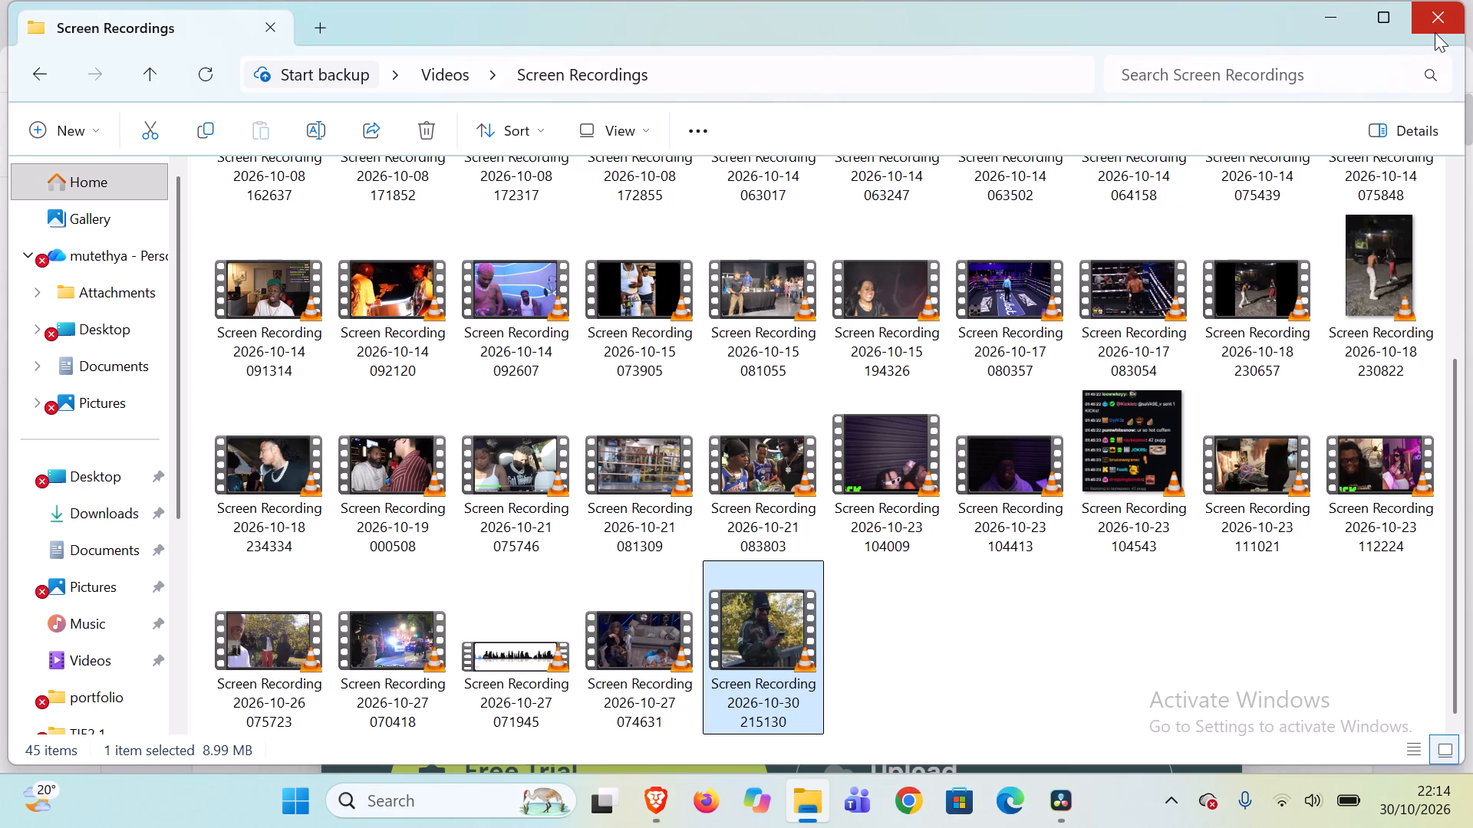
left_click(1435, 32)
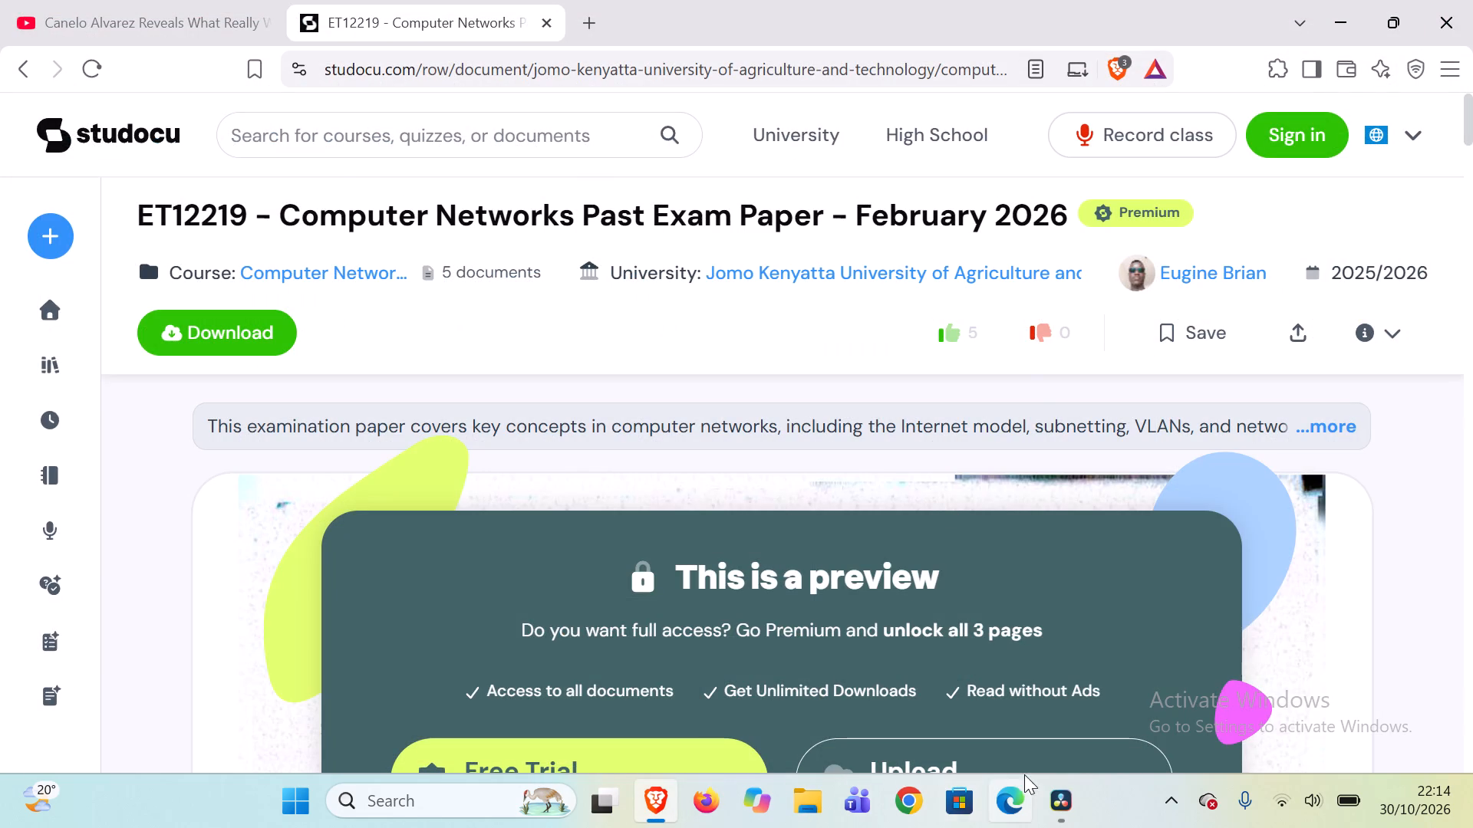
Switch back to DaVinci Resolve and close it.
left_click(1055, 797)
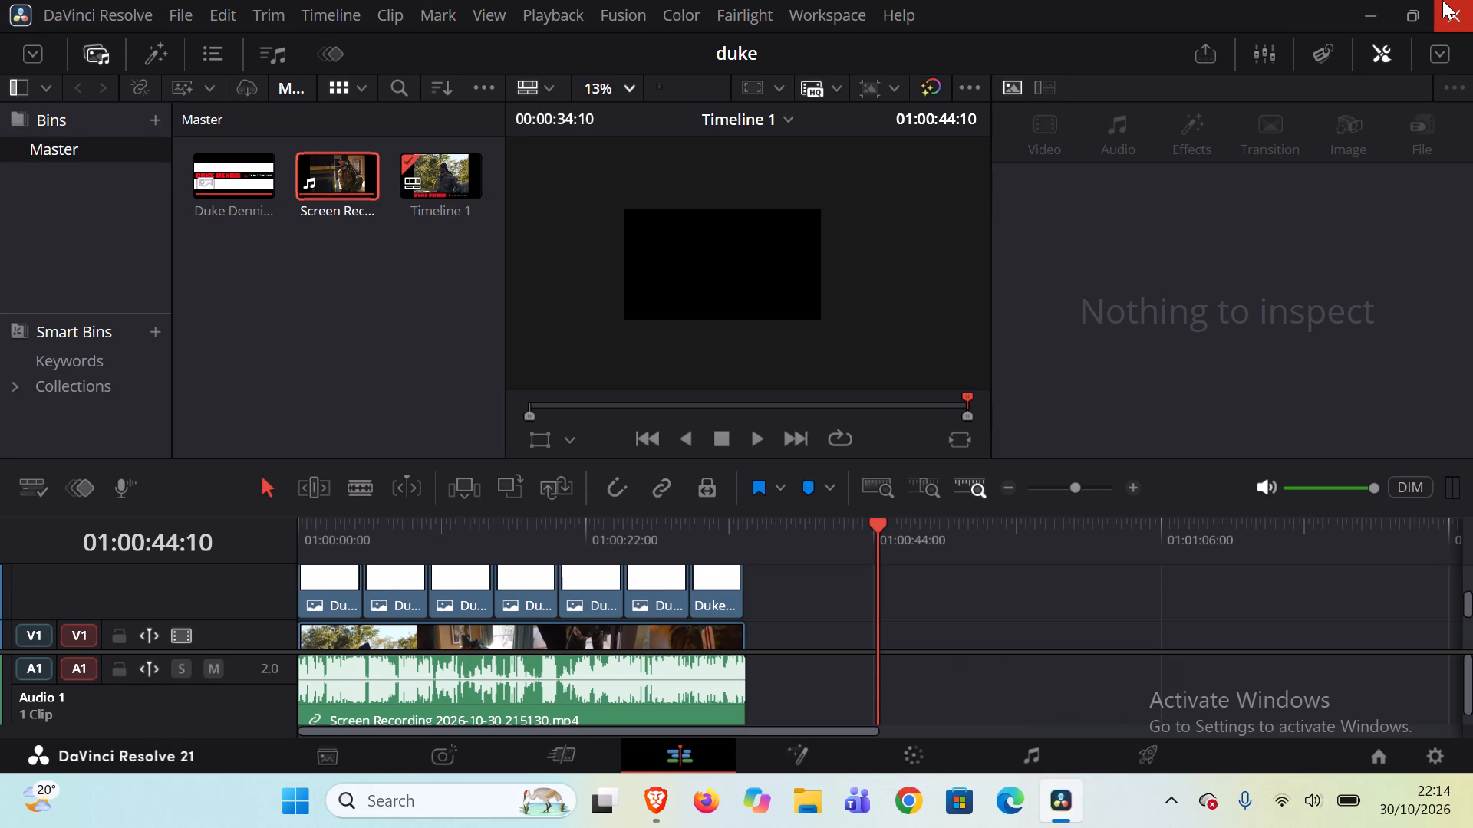
left_click(1442, 0)
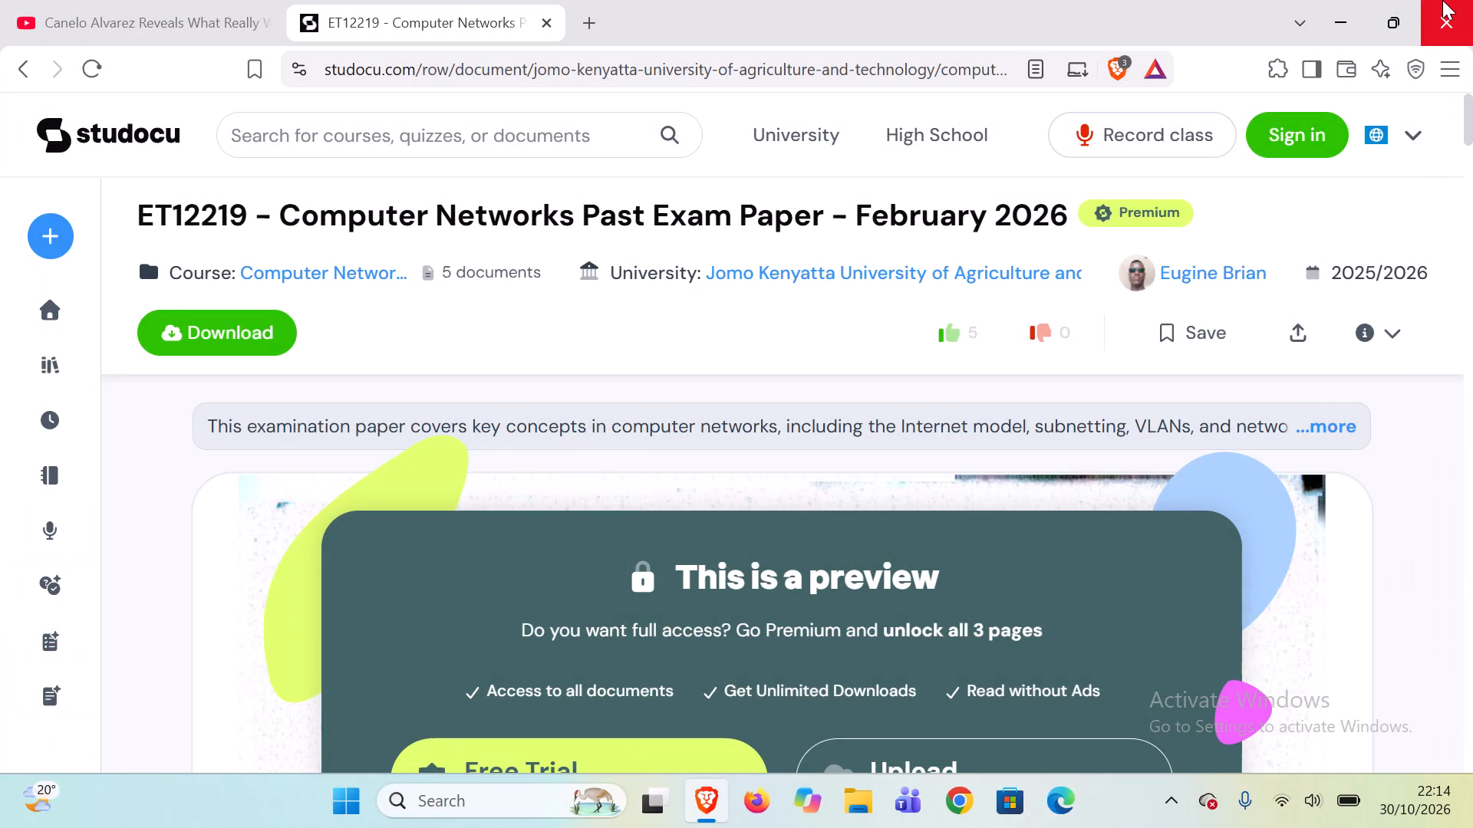